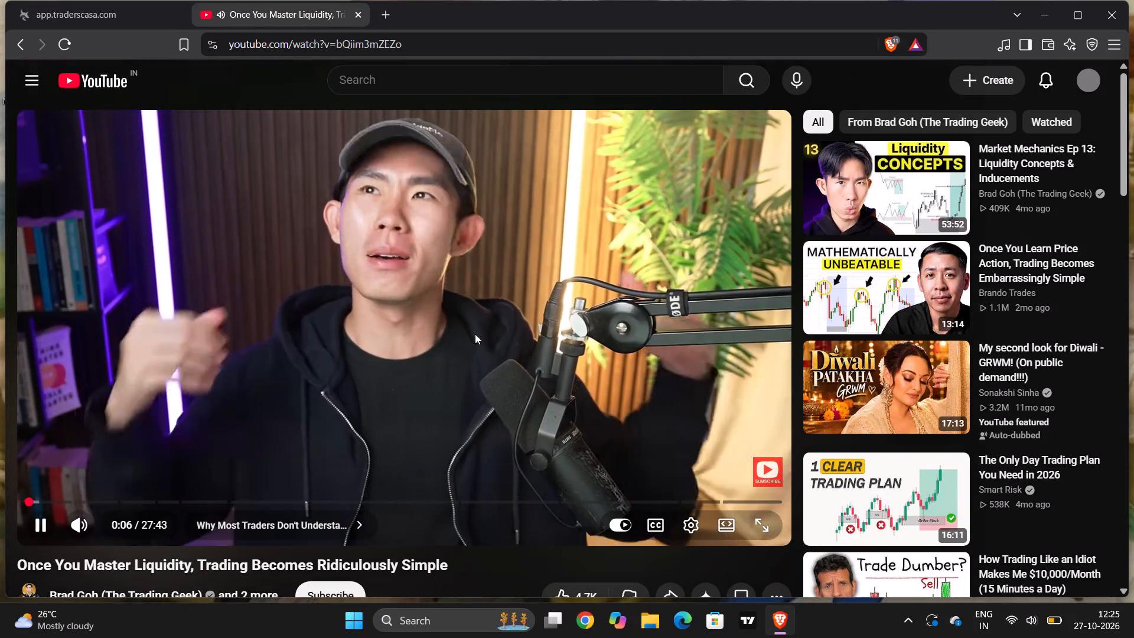
Pause the playing video about mastering liquidity and turn its volume fully up.
click(472, 311)
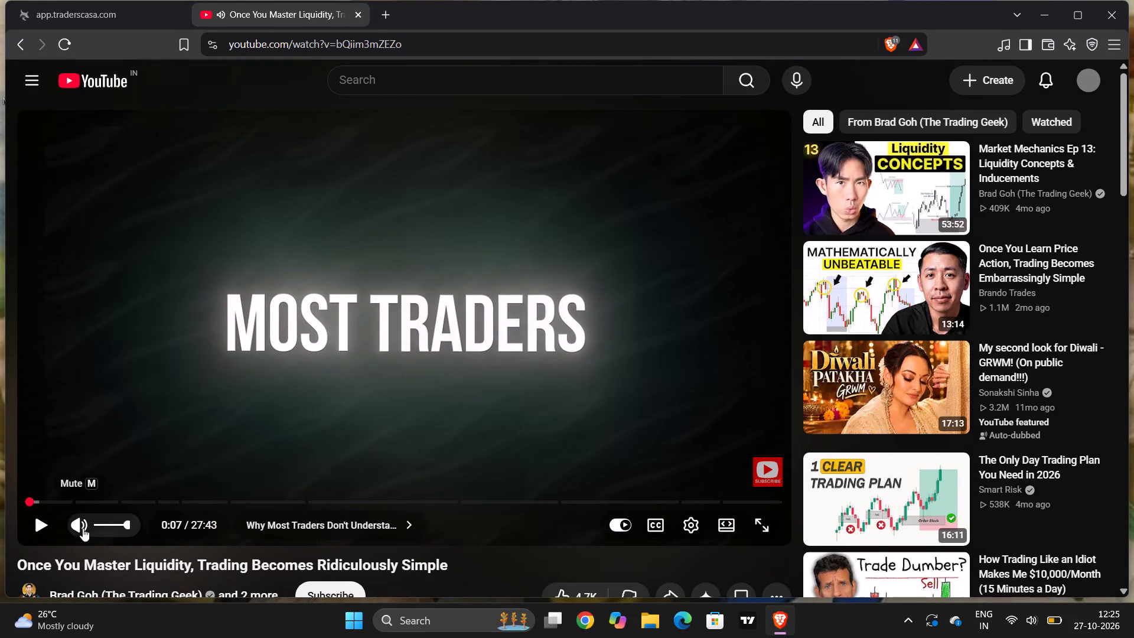
drag(124, 522, 171, 522)
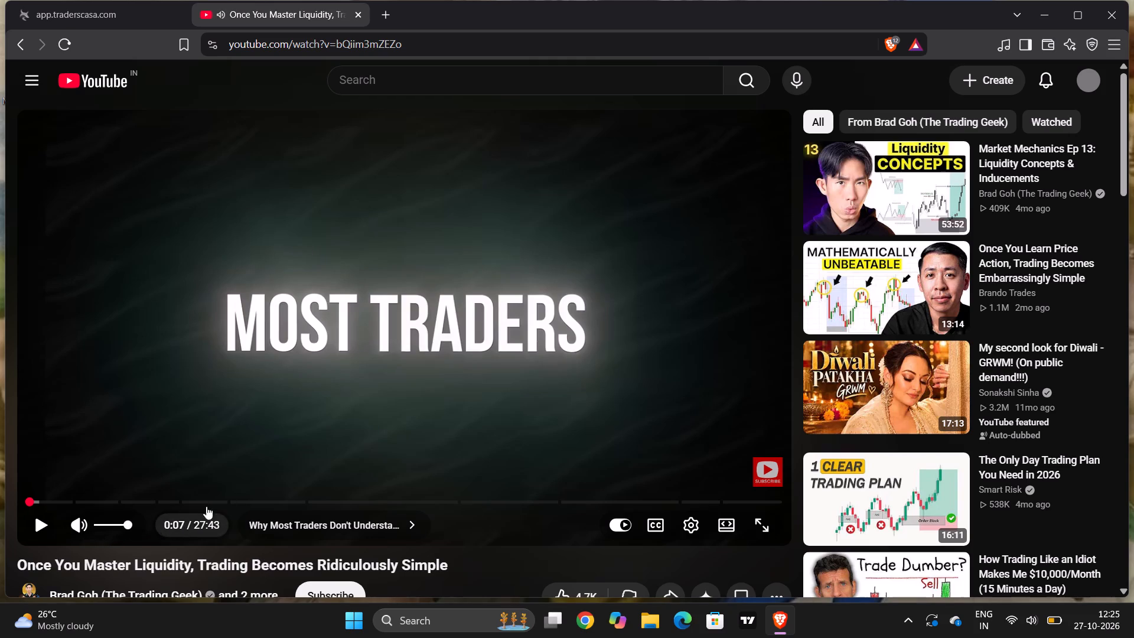
Switch to the Traders Casa backtest session and maximize the browser window.
click(138, 5)
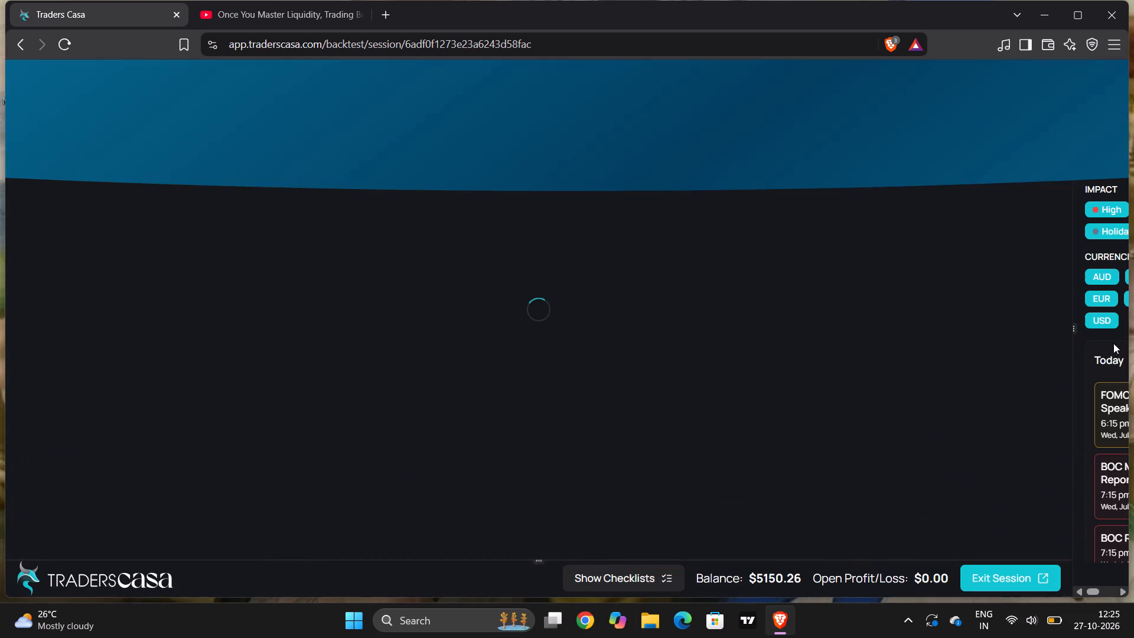
click(1071, 18)
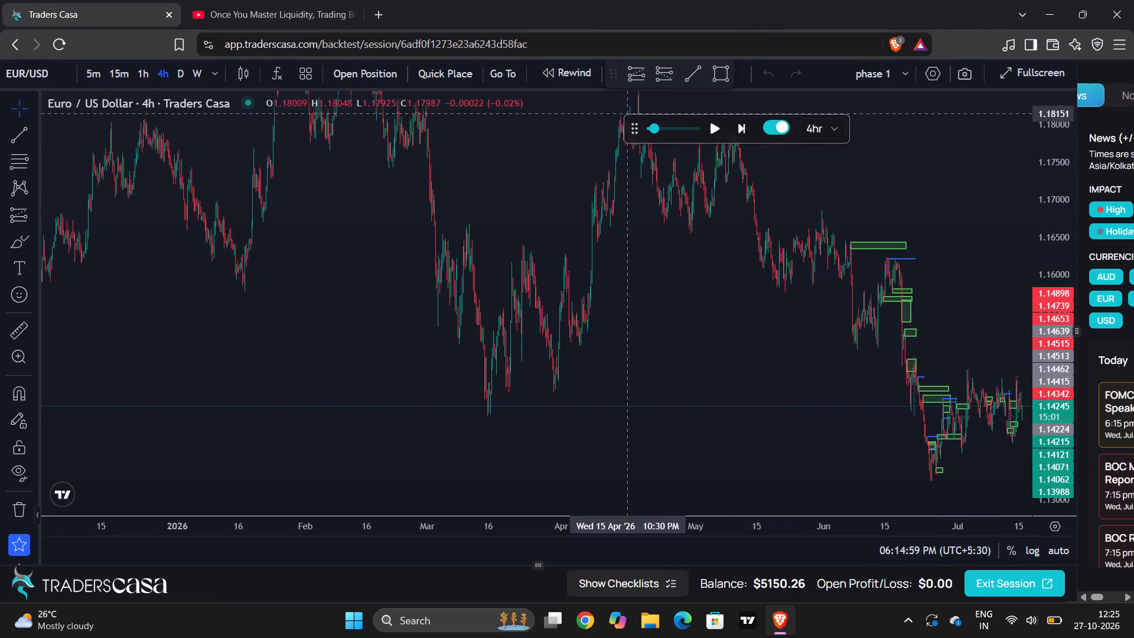
Move the floating replay control bar off the price candles to the space below the chart.
drag(635, 129, 630, 138)
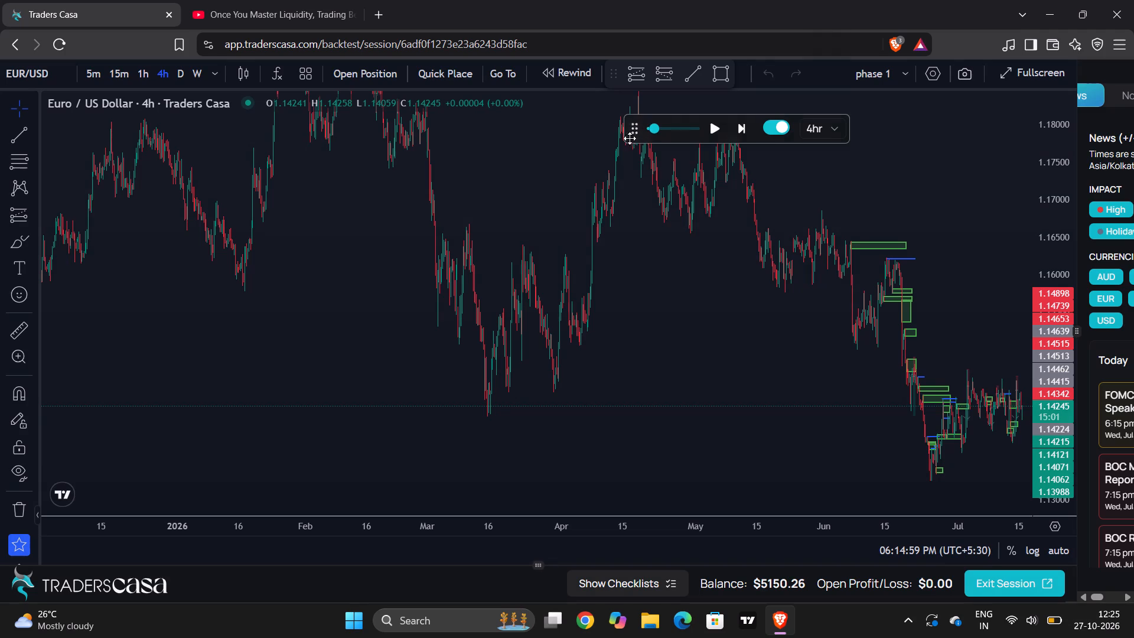
drag(630, 138, 278, 637)
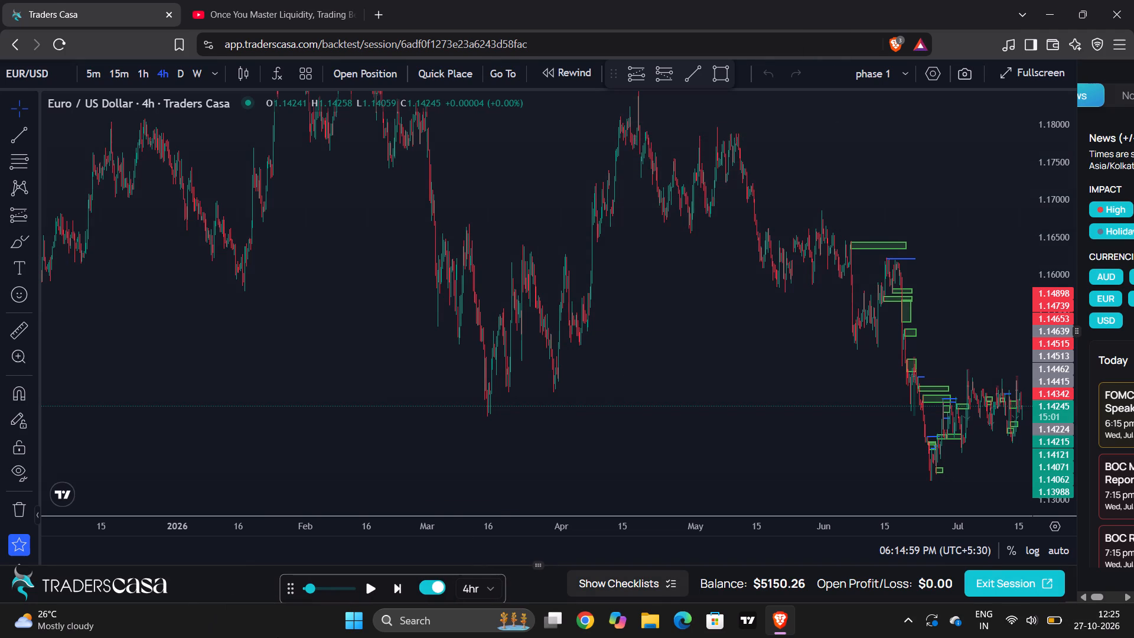
Show the browser in full screen and collapse the news panel so the chart takes the full width.
key(F11)
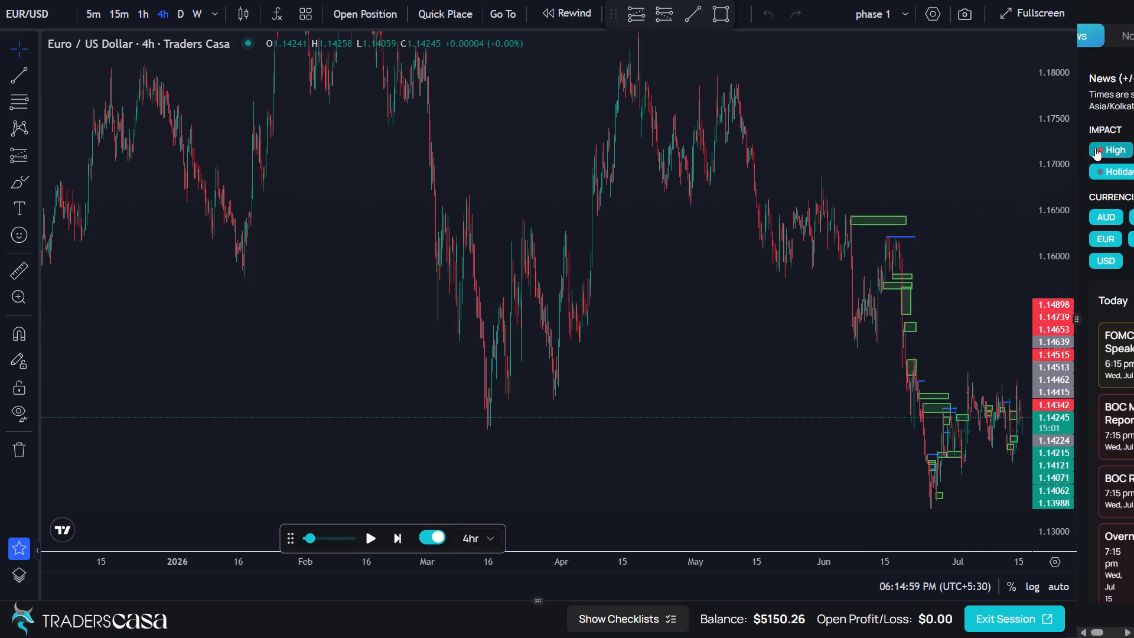
drag(1077, 140, 1133, 135)
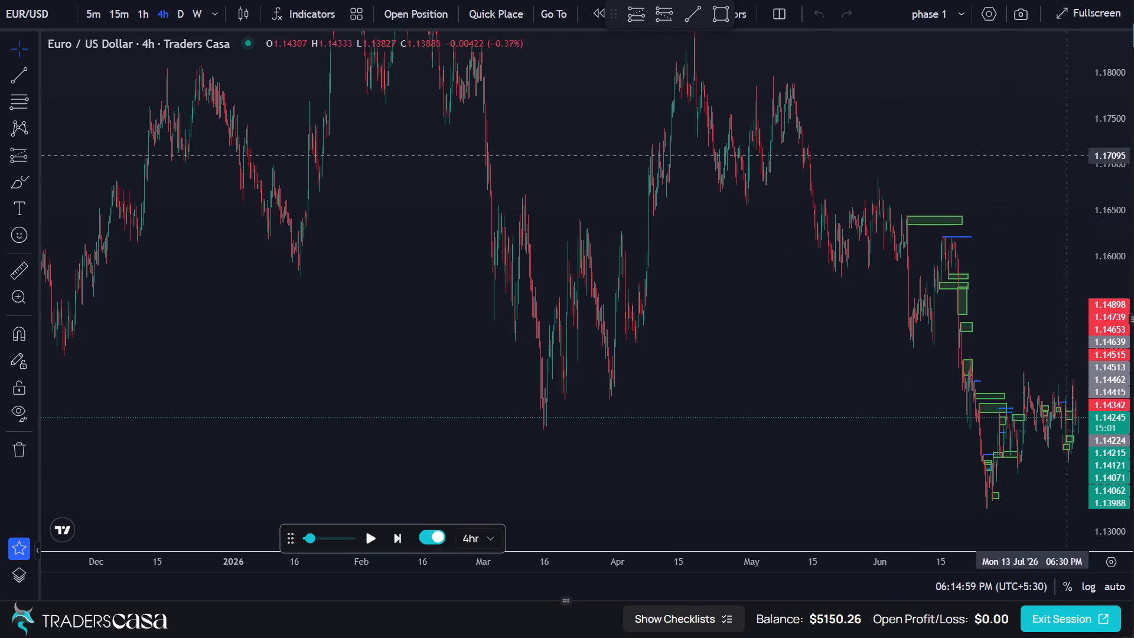
Auto-fit the price scale and examine the EUR/USD 4h price history from late 2024 to July 2026.
double_click(1107, 153)
drag(963, 202, 703, 258)
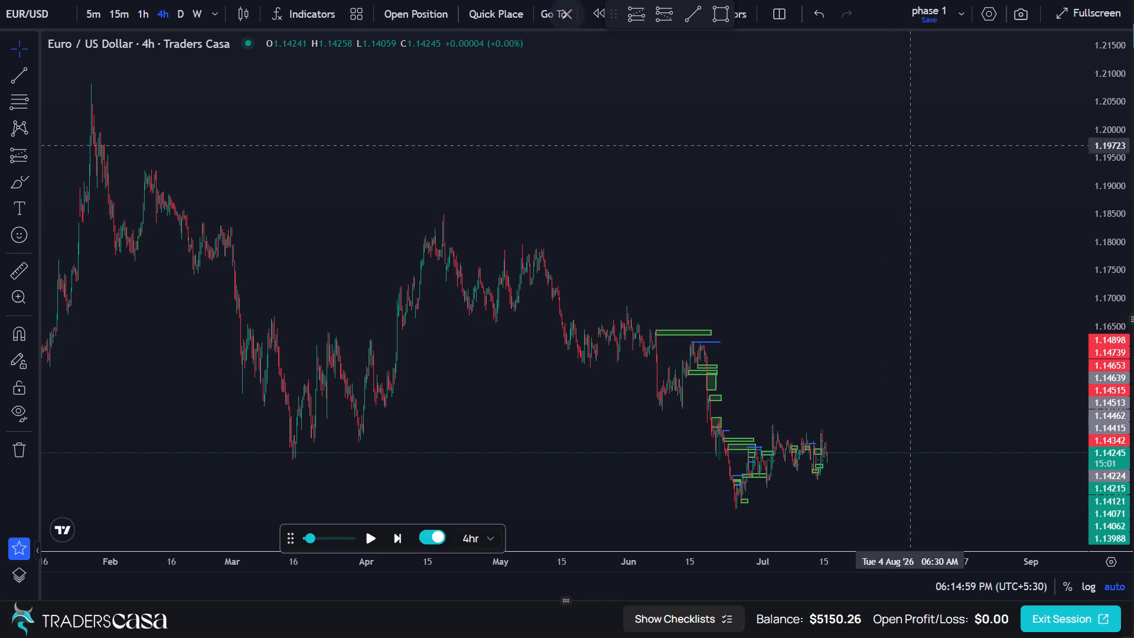
scroll(757, 313, up, 4)
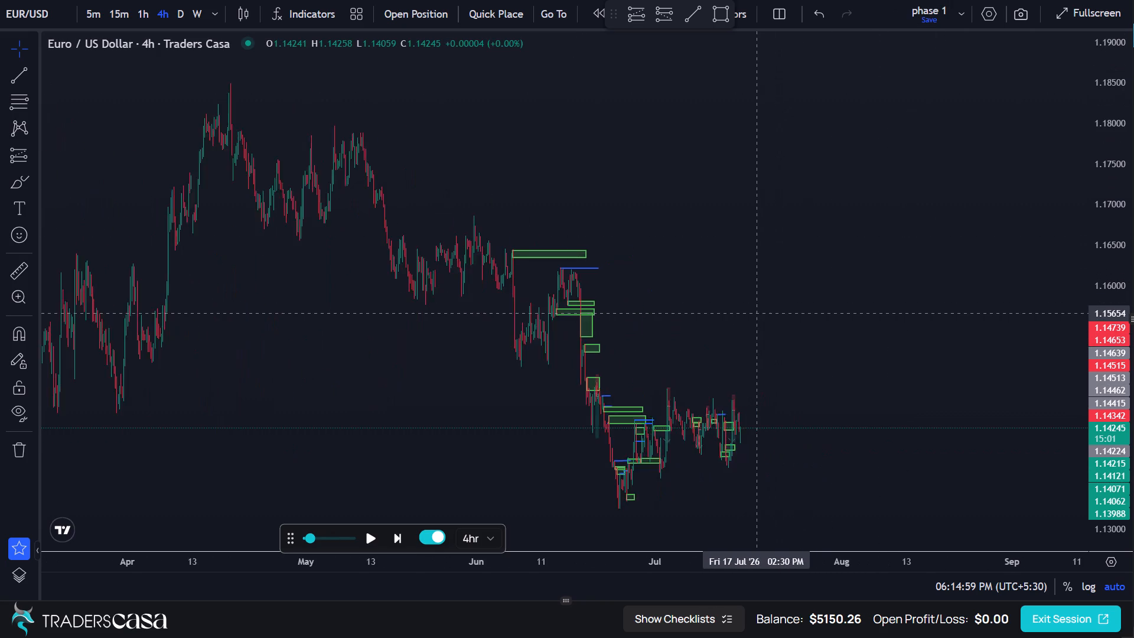
scroll(757, 313, up, 2)
drag(640, 340, 943, 219)
scroll(943, 219, down, 8)
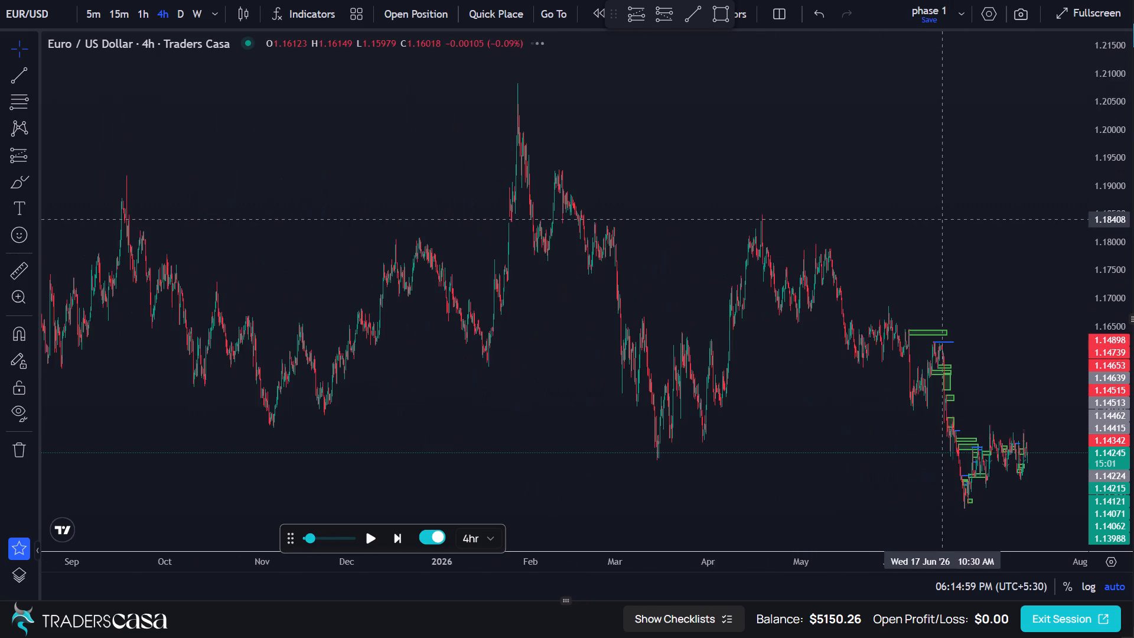
scroll(943, 219, down, 3)
scroll(943, 219, up, 1)
scroll(943, 219, down, 12)
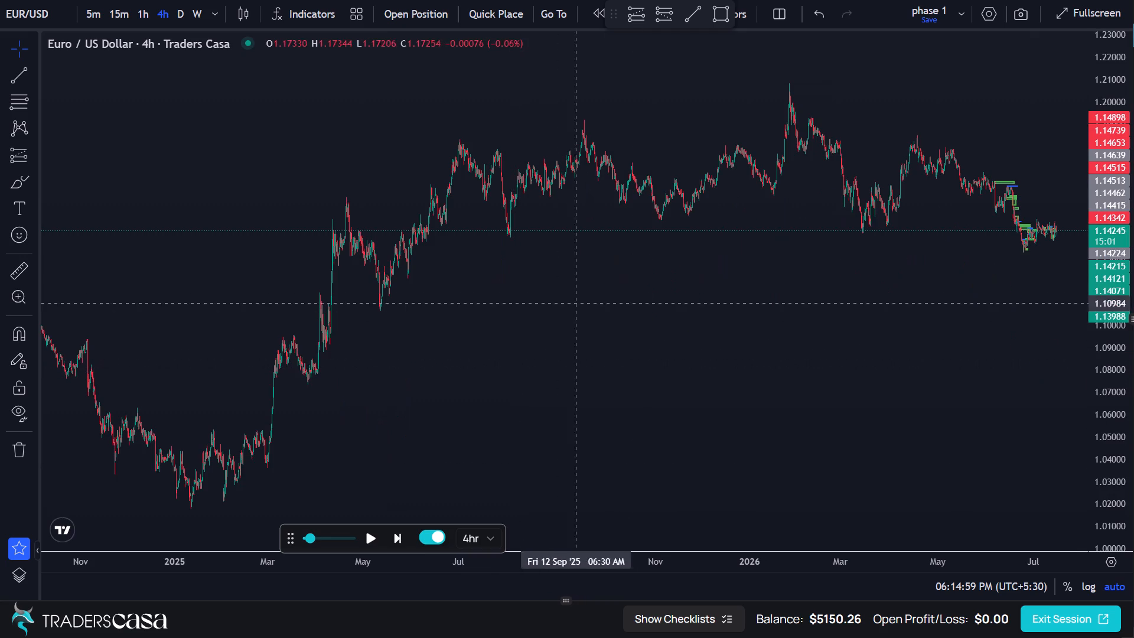
drag(626, 288, 537, 300)
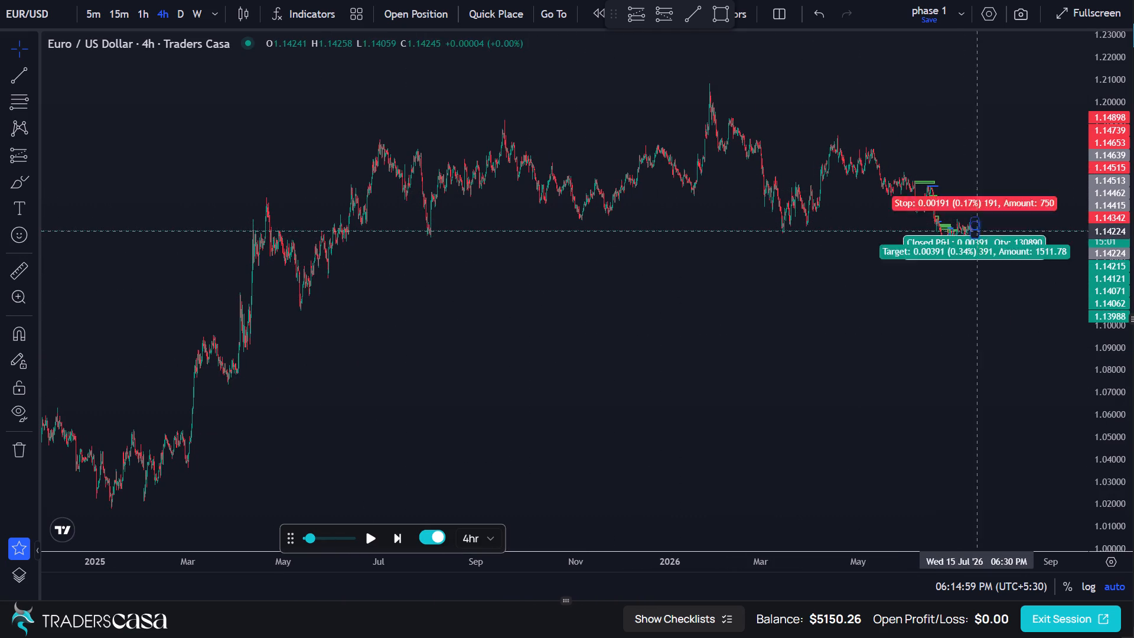
scroll(731, 275, up, 3)
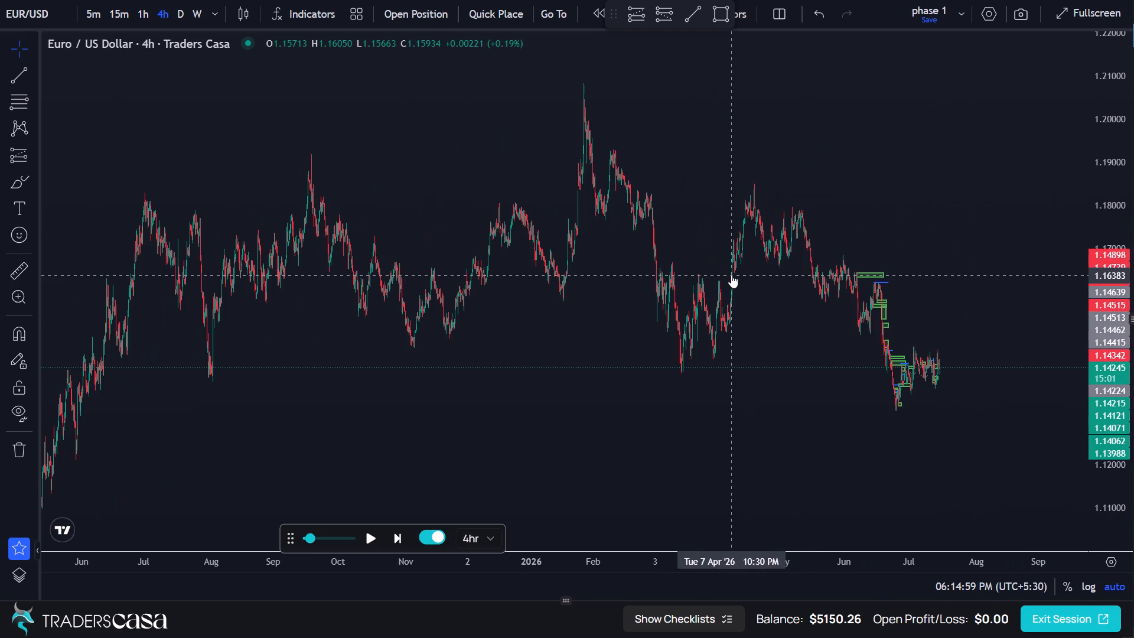
Draw a nearly horizontal trend line from the 16 Mar '26 low at about 1.1416 to 2 Jul '26 at about 1.1418.
click(12, 70)
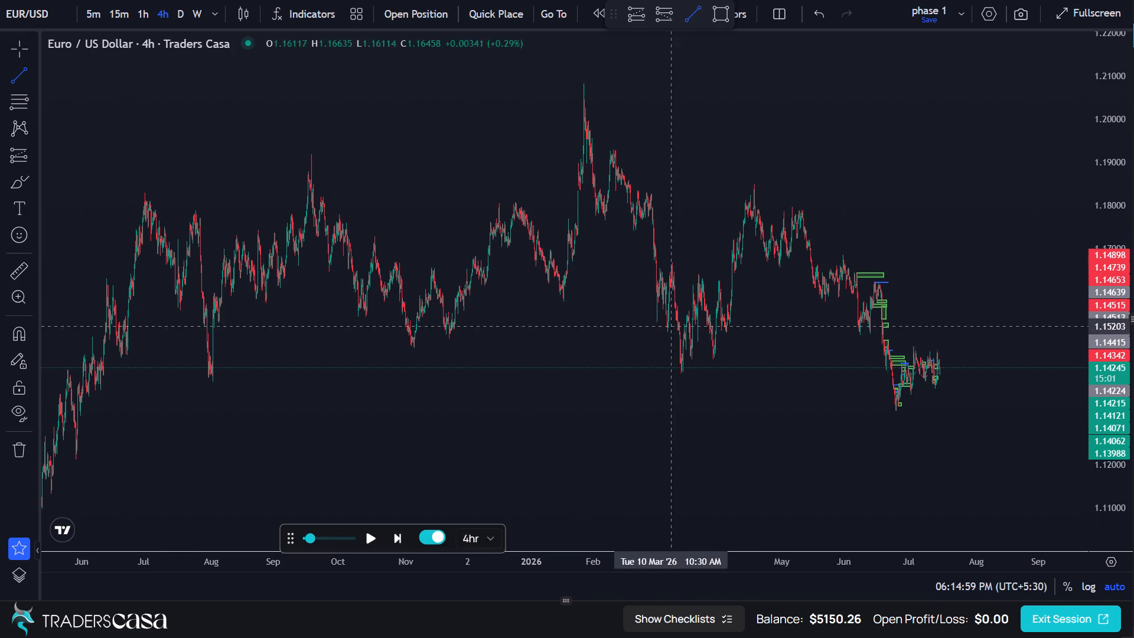
click(683, 371)
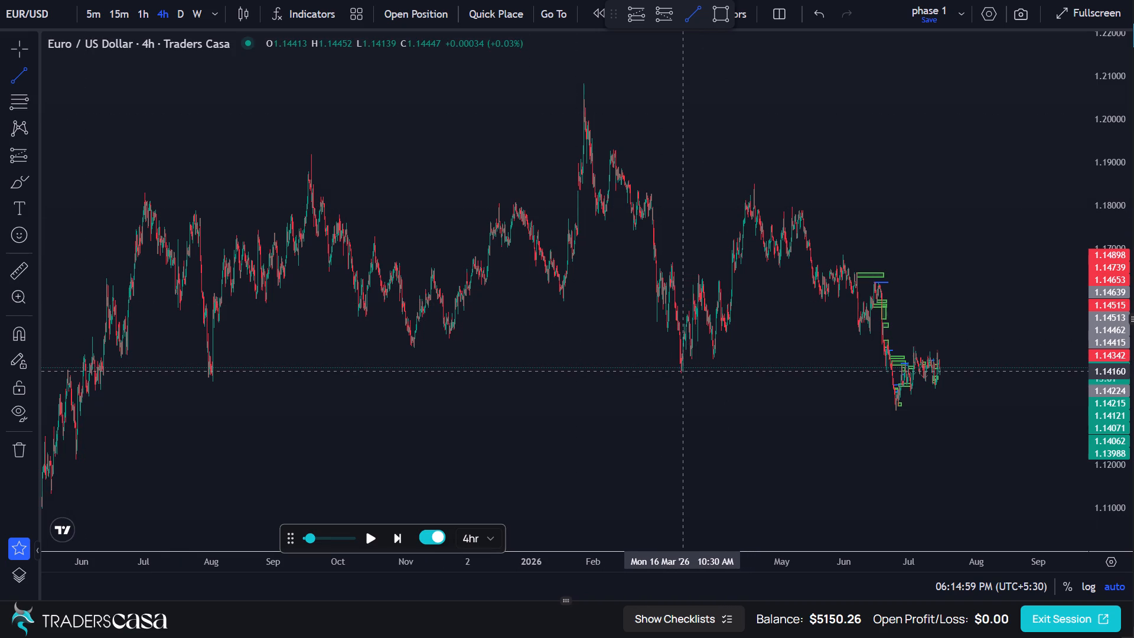
click(913, 370)
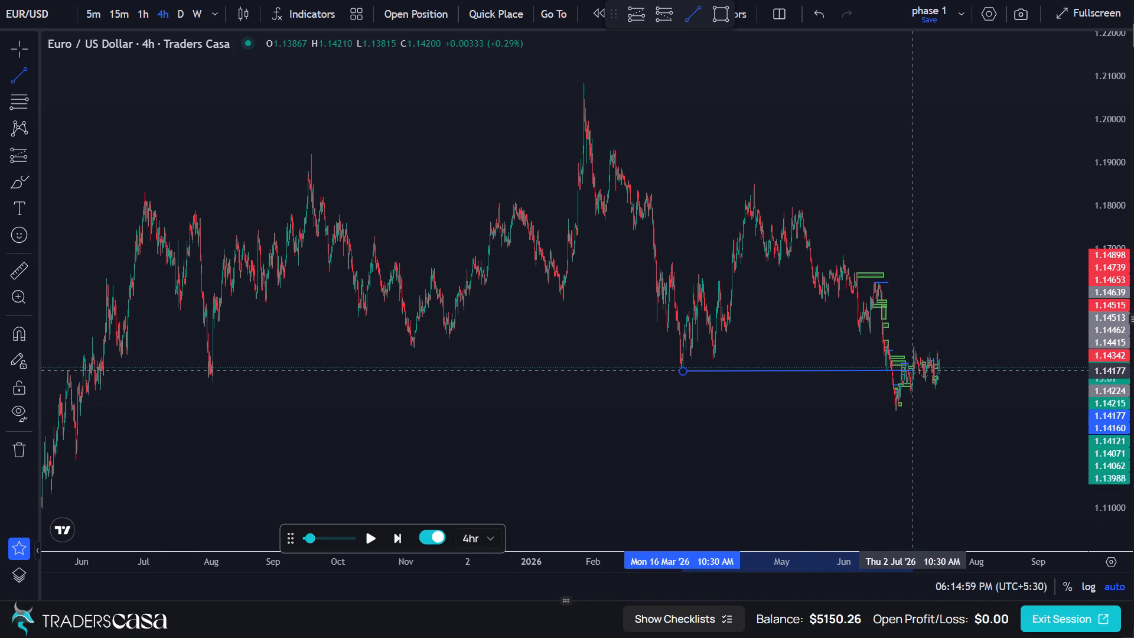
click(943, 451)
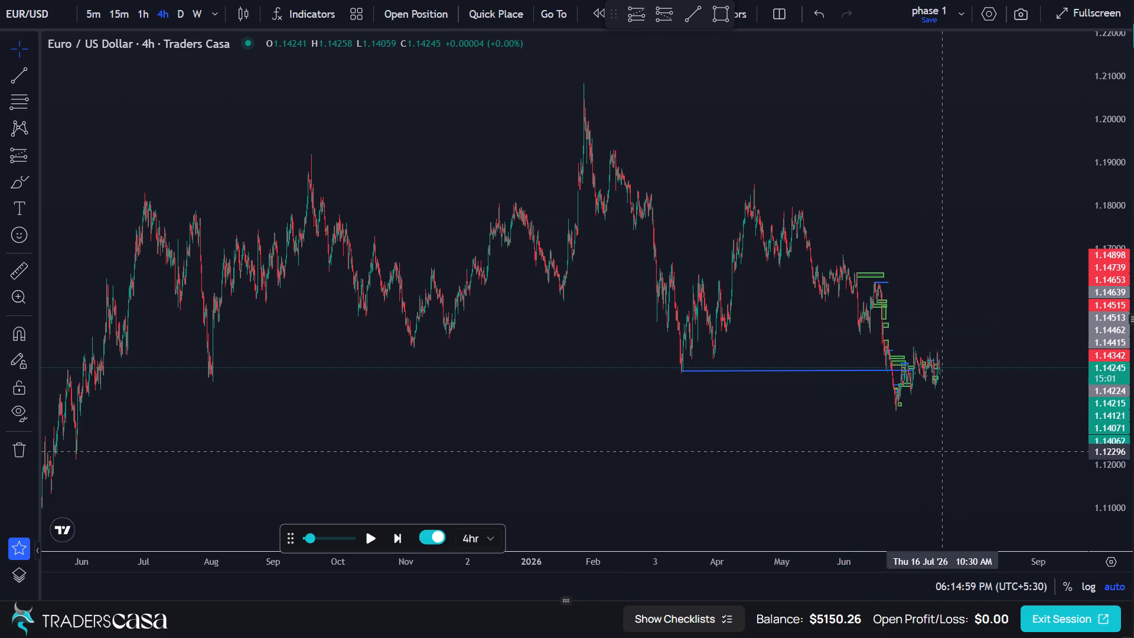
Examine the June–July 2026 price action around the new trend line, the marked green zones and the past trade positions.
scroll(935, 427, up, 10)
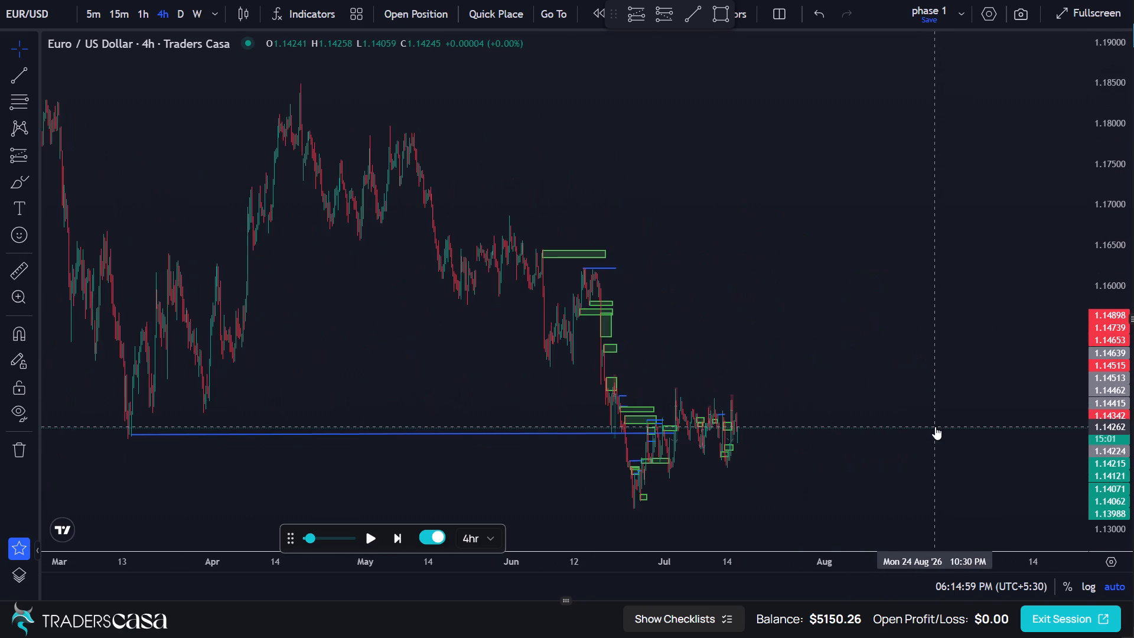
scroll(935, 427, up, 4)
drag(612, 249, 920, 253)
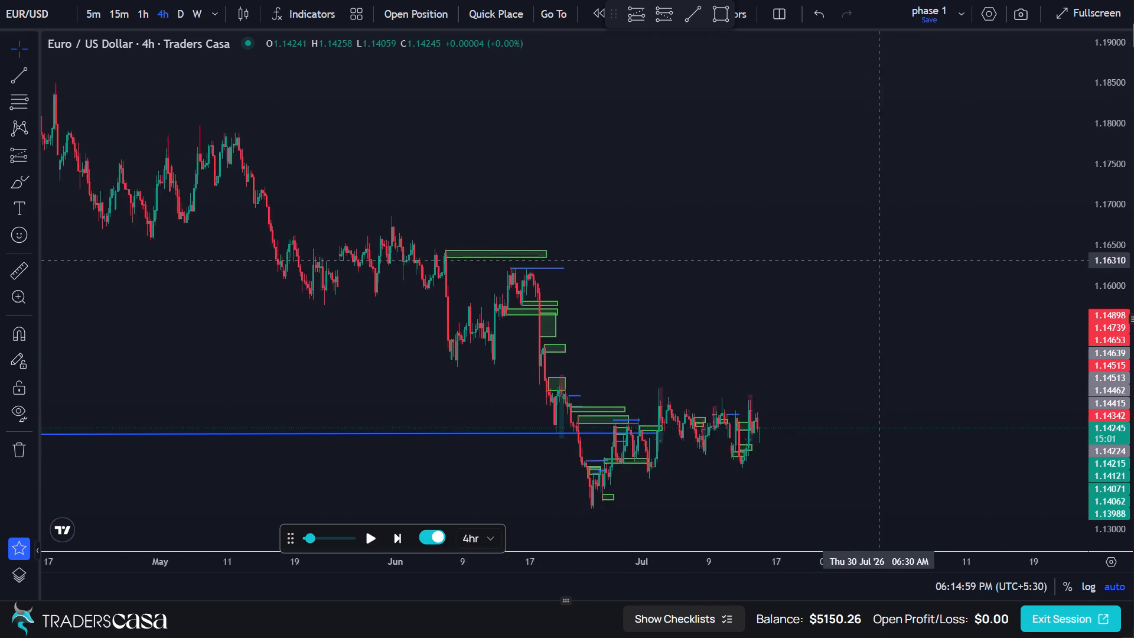
drag(920, 253, 940, 249)
scroll(780, 309, up, 4)
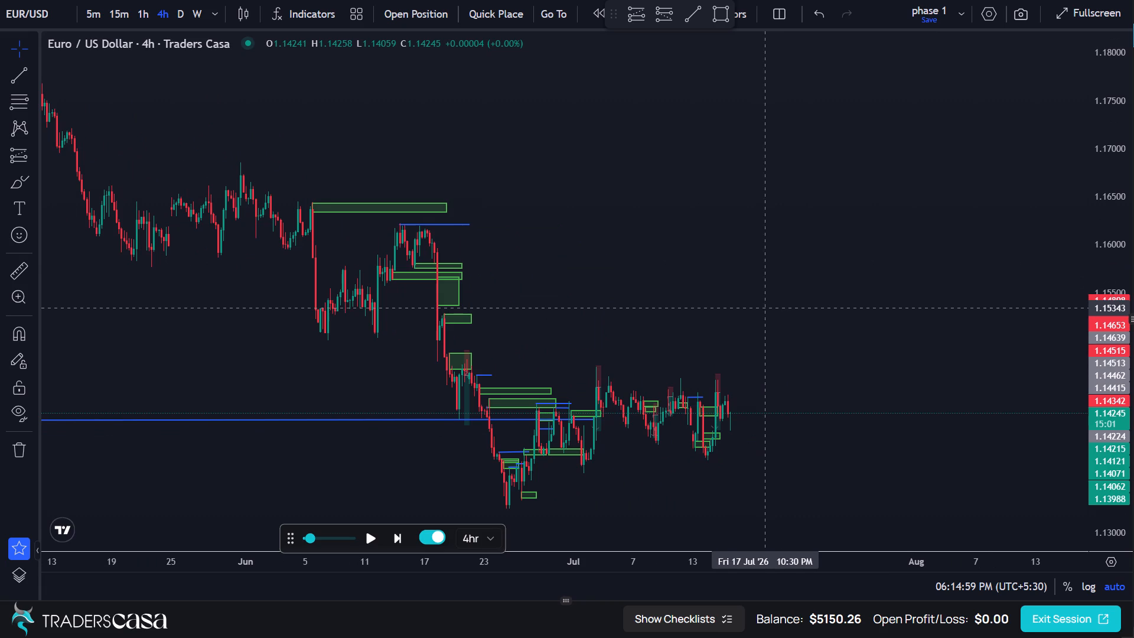
scroll(622, 288, up, 2)
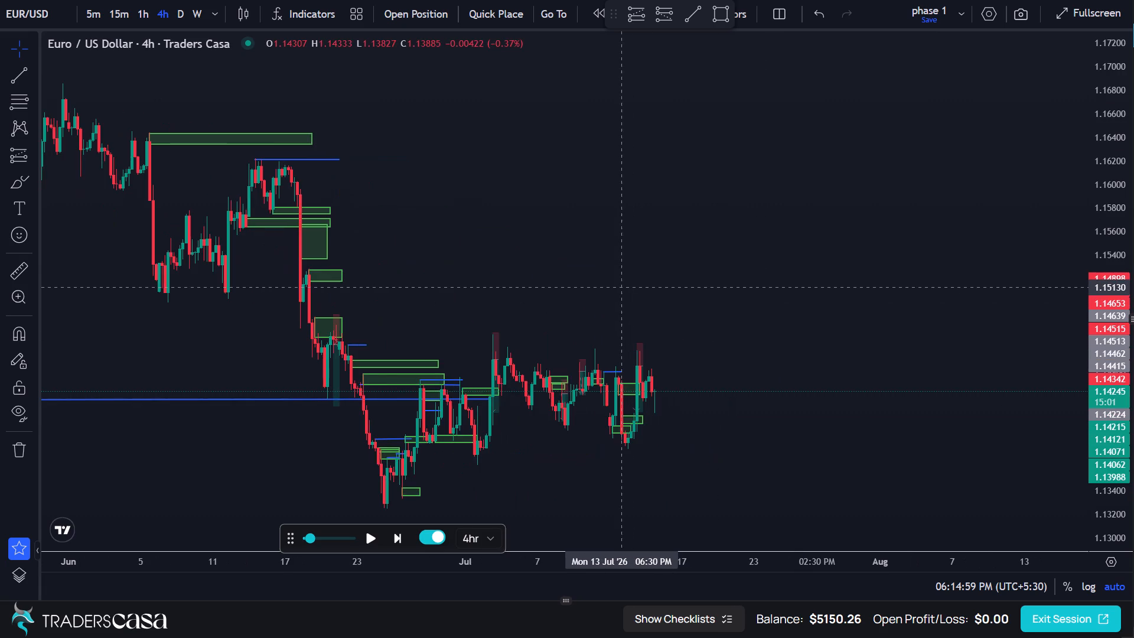
drag(543, 279, 790, 169)
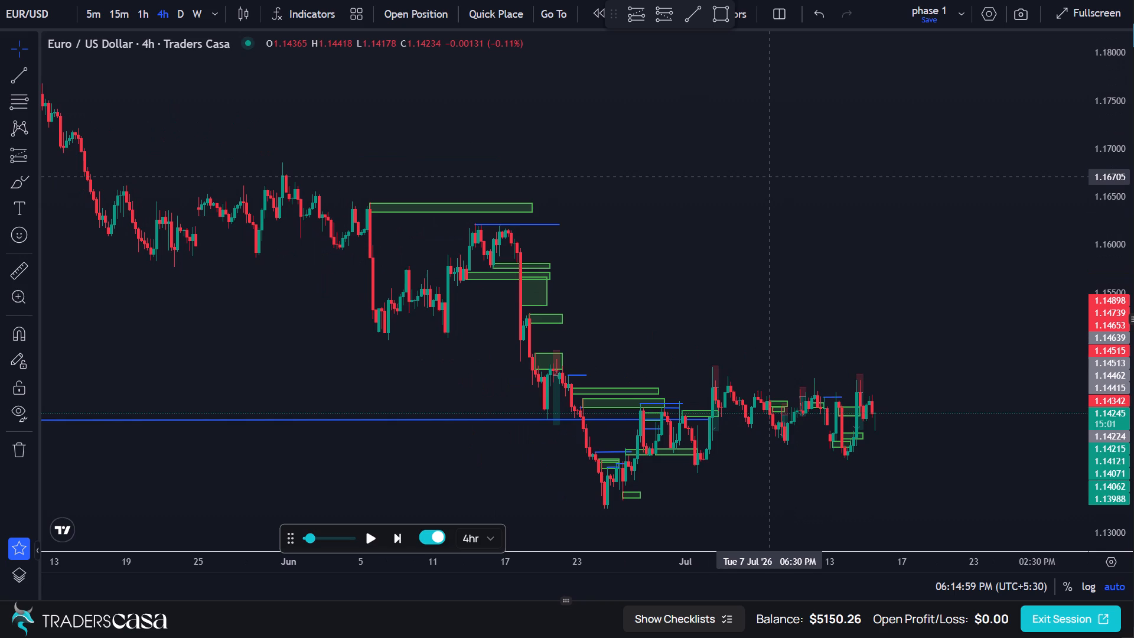
click(762, 287)
scroll(762, 287, up, 2)
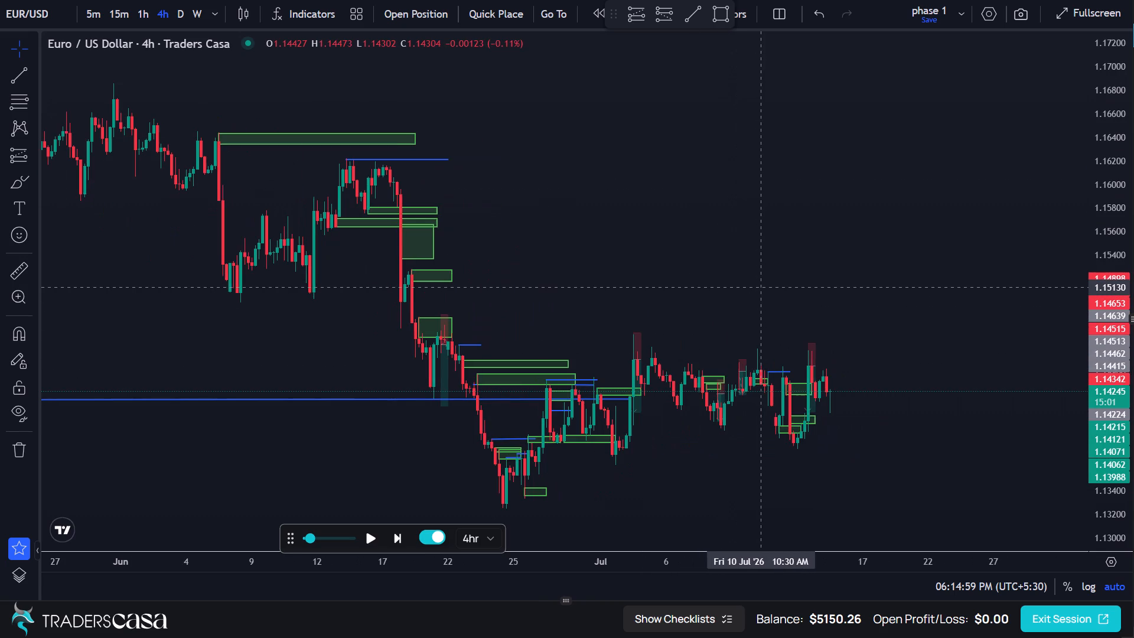
scroll(762, 287, up, 5)
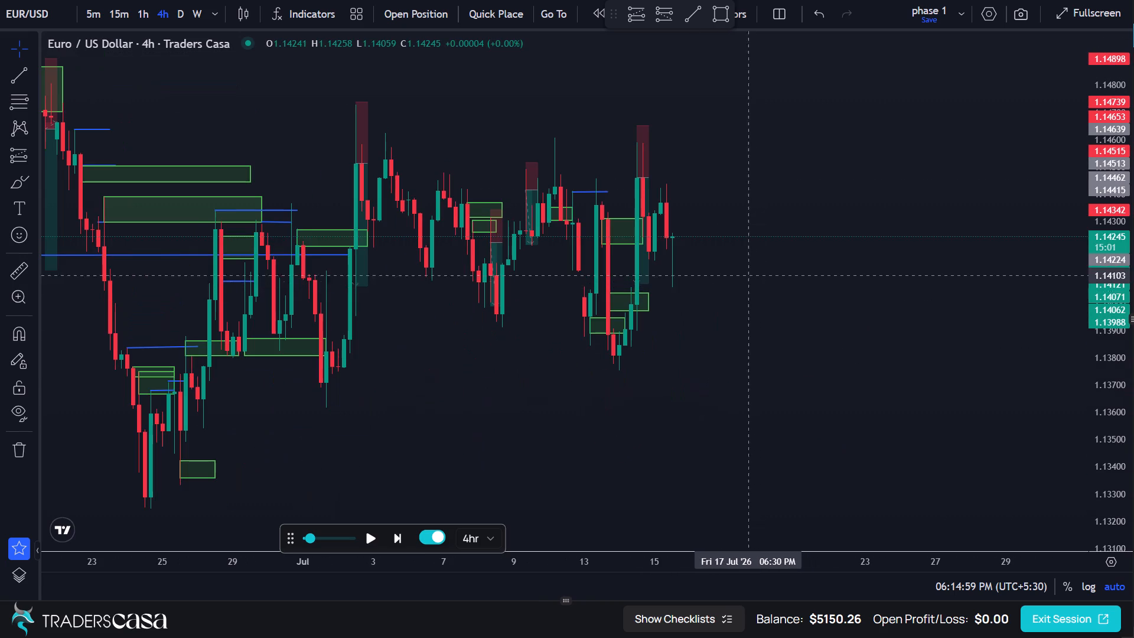
drag(746, 269, 953, 243)
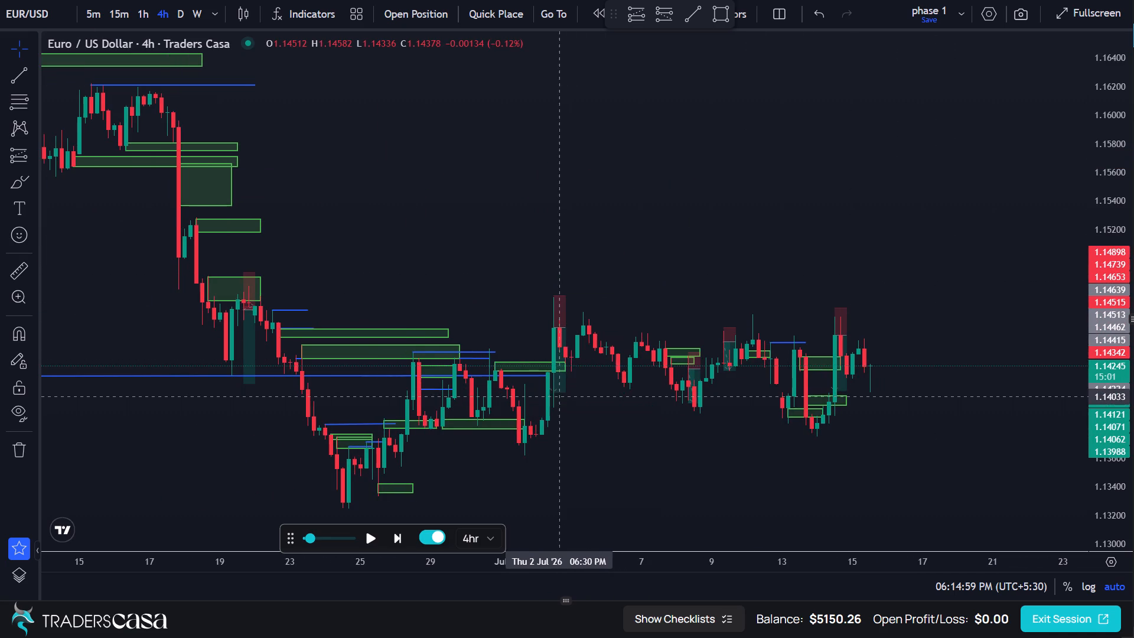
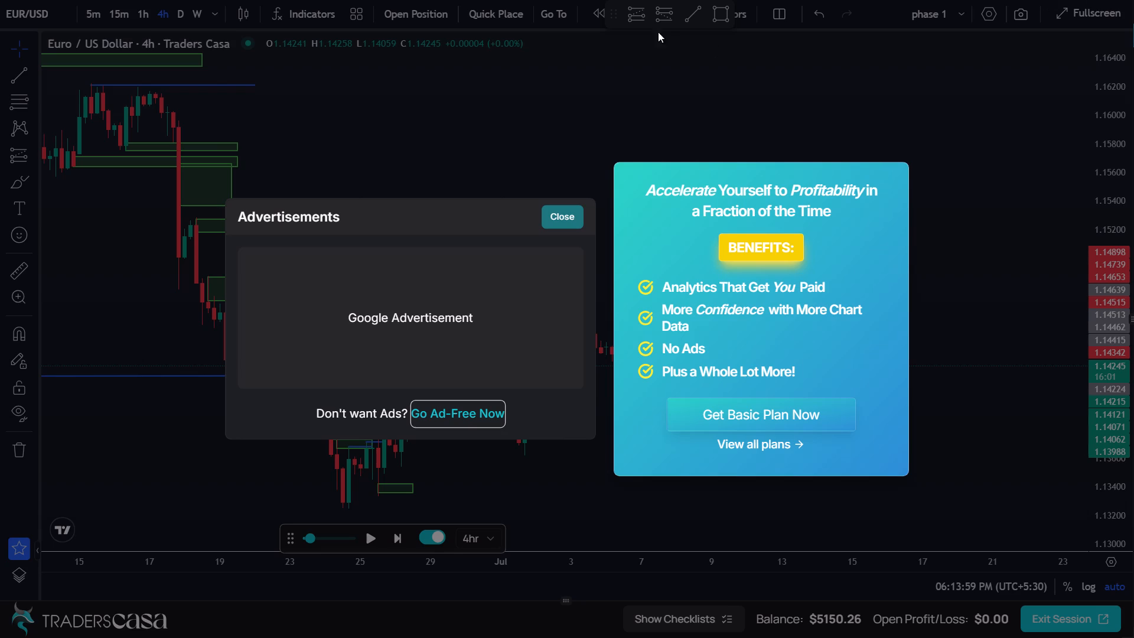
Dismiss the advertisement and exit the browser's full-screen view.
click(560, 217)
click(565, 45)
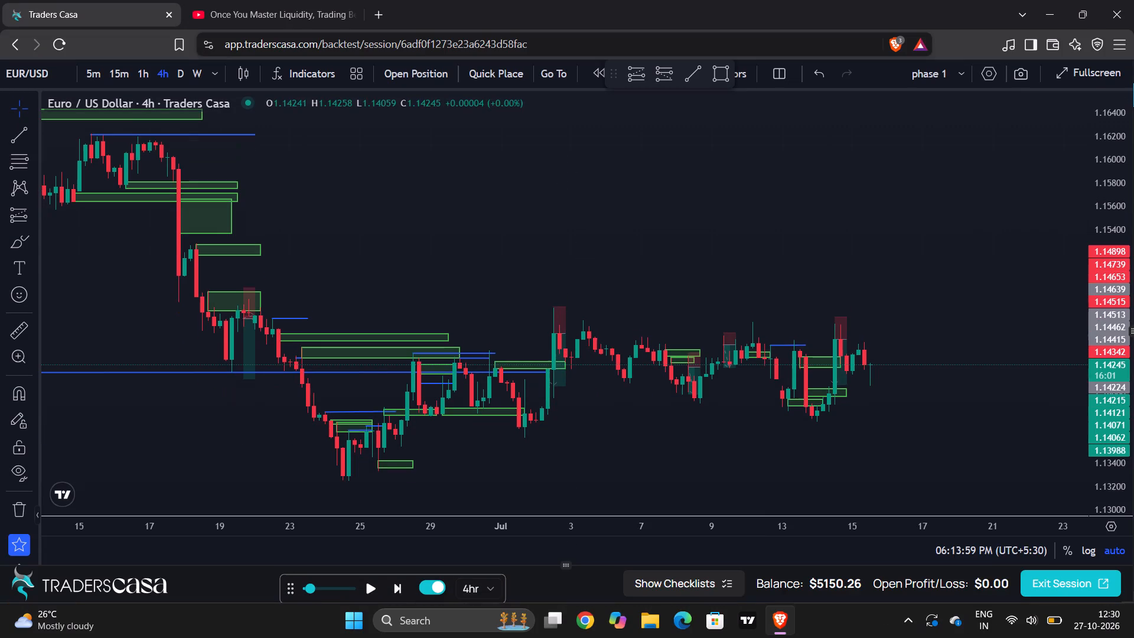
Switch to Windows Settings, look through the Home, System and Display pages, and close it.
click(457, 614)
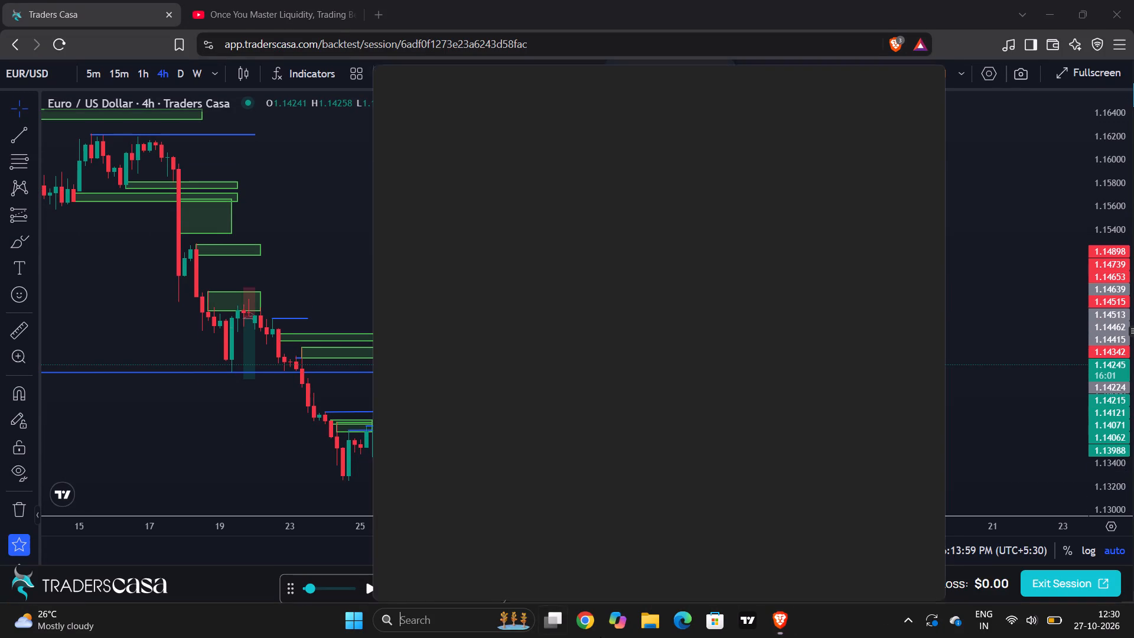
click(439, 251)
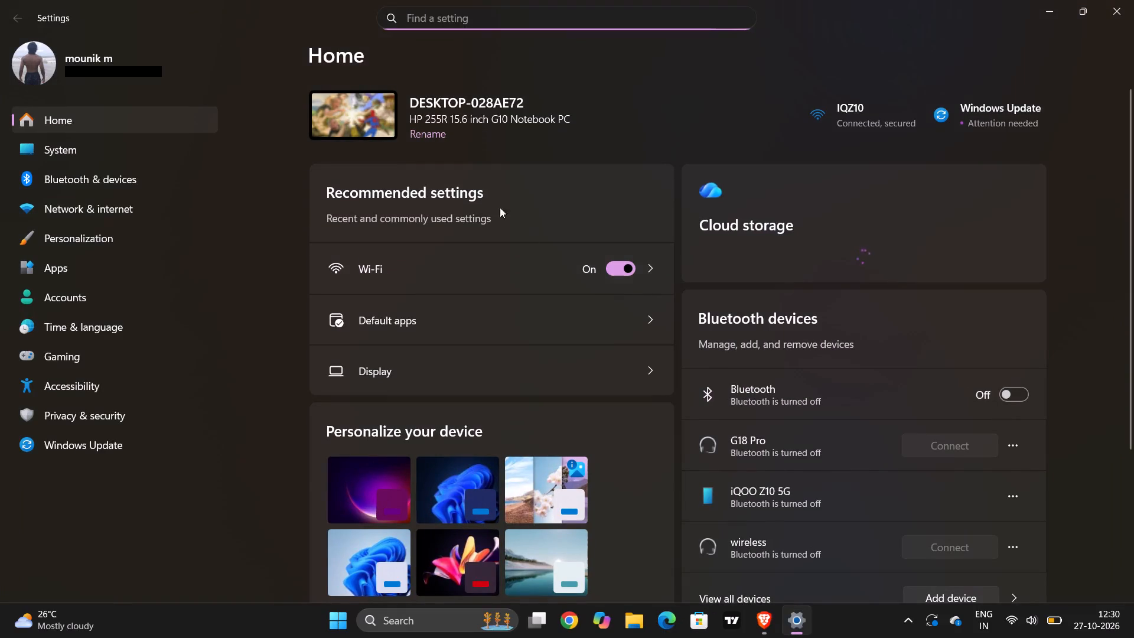
click(93, 154)
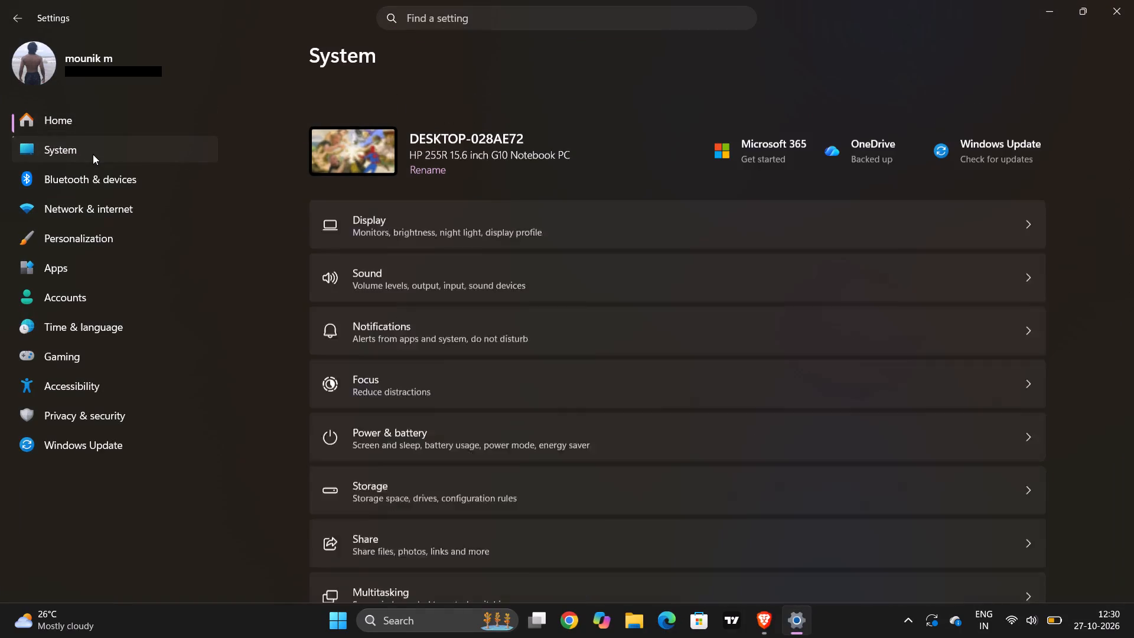
click(105, 117)
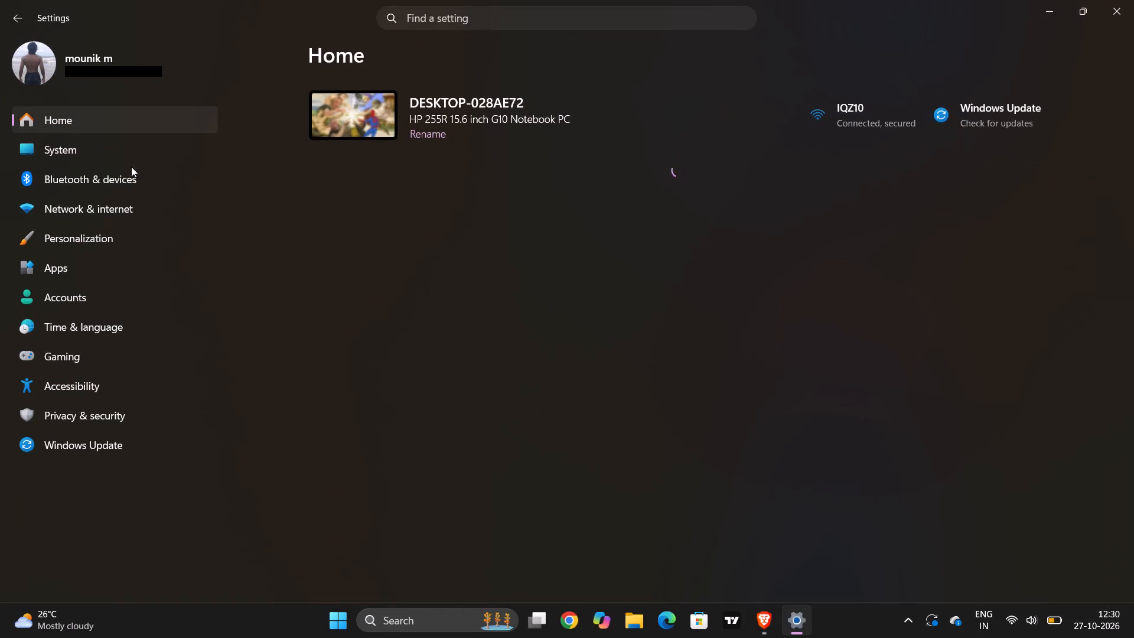
click(120, 152)
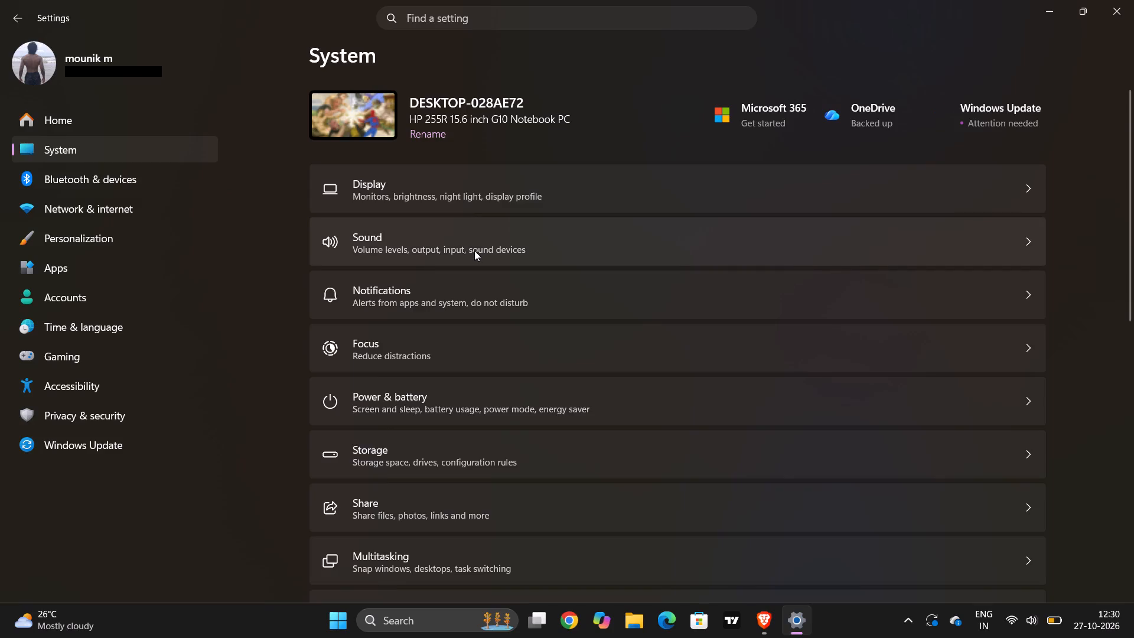
scroll(474, 250, down, 1)
click(146, 183)
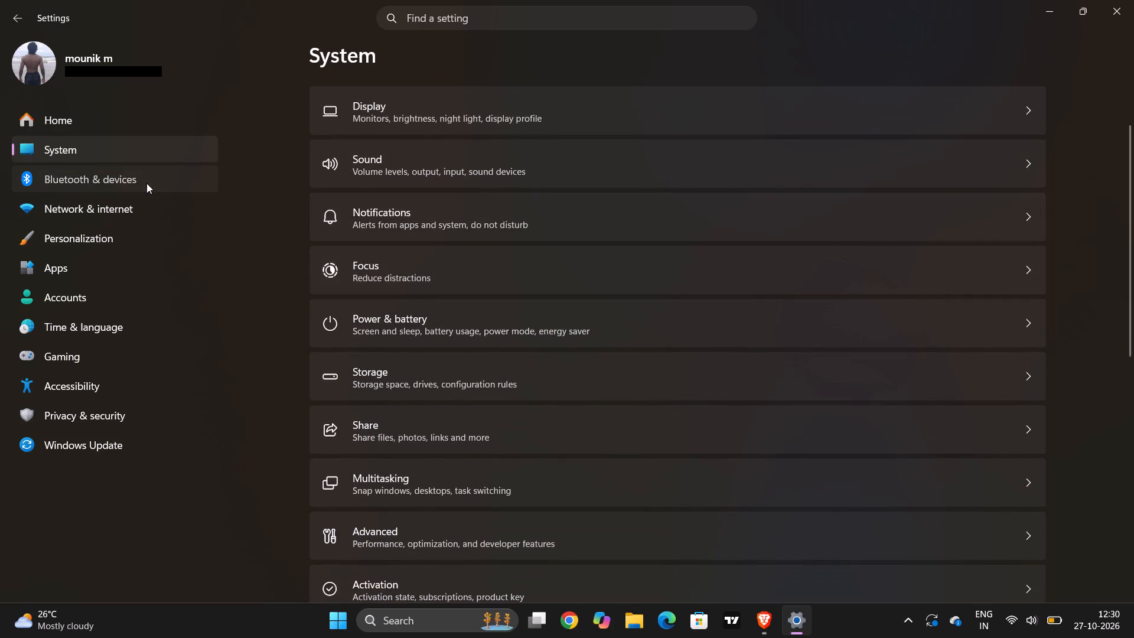
click(137, 155)
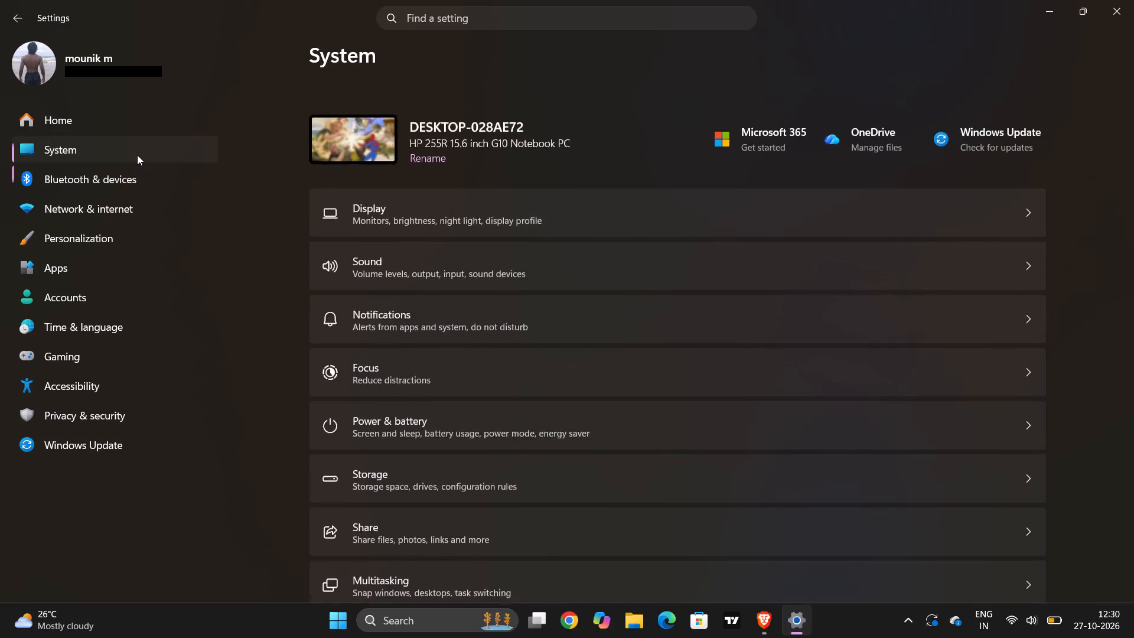
click(126, 121)
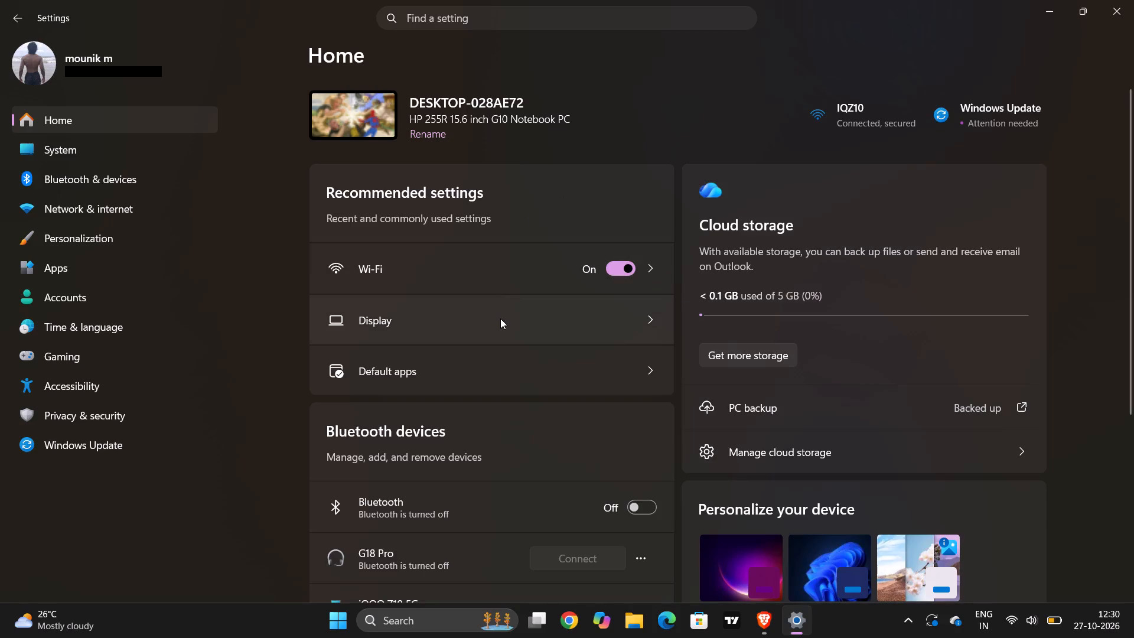
click(538, 323)
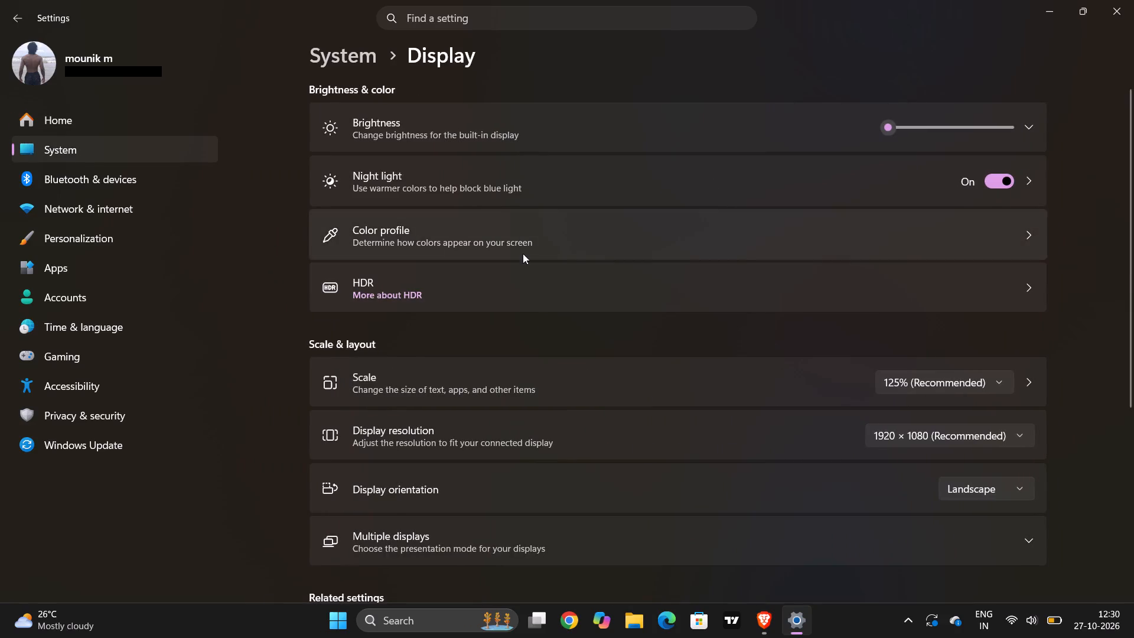
scroll(524, 299, down, 4)
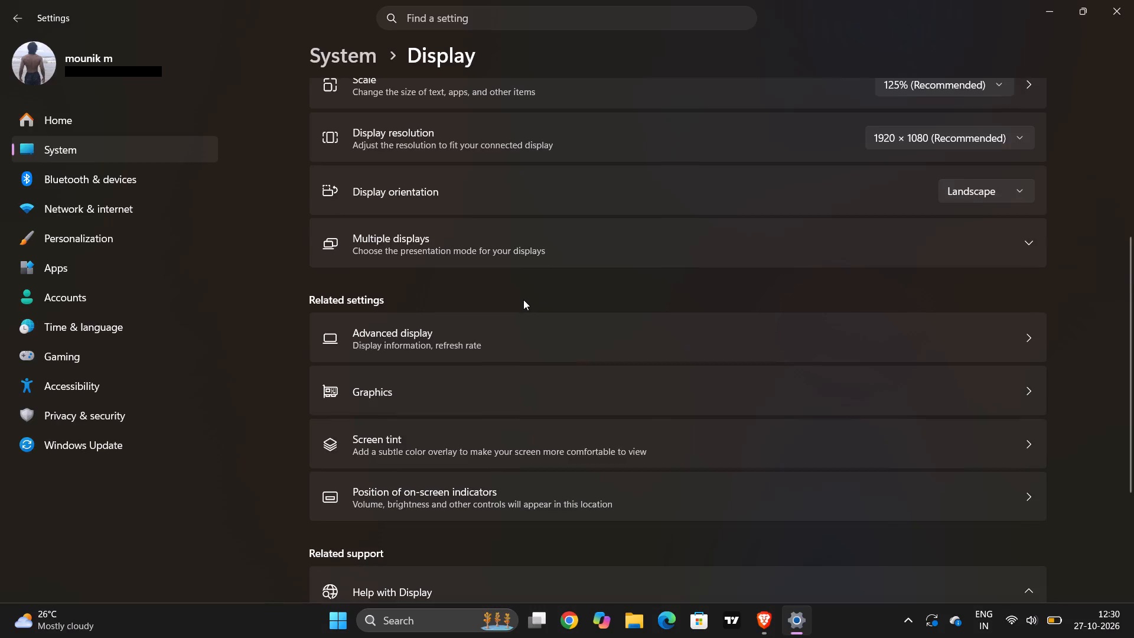
scroll(523, 300, up, 10)
click(115, 180)
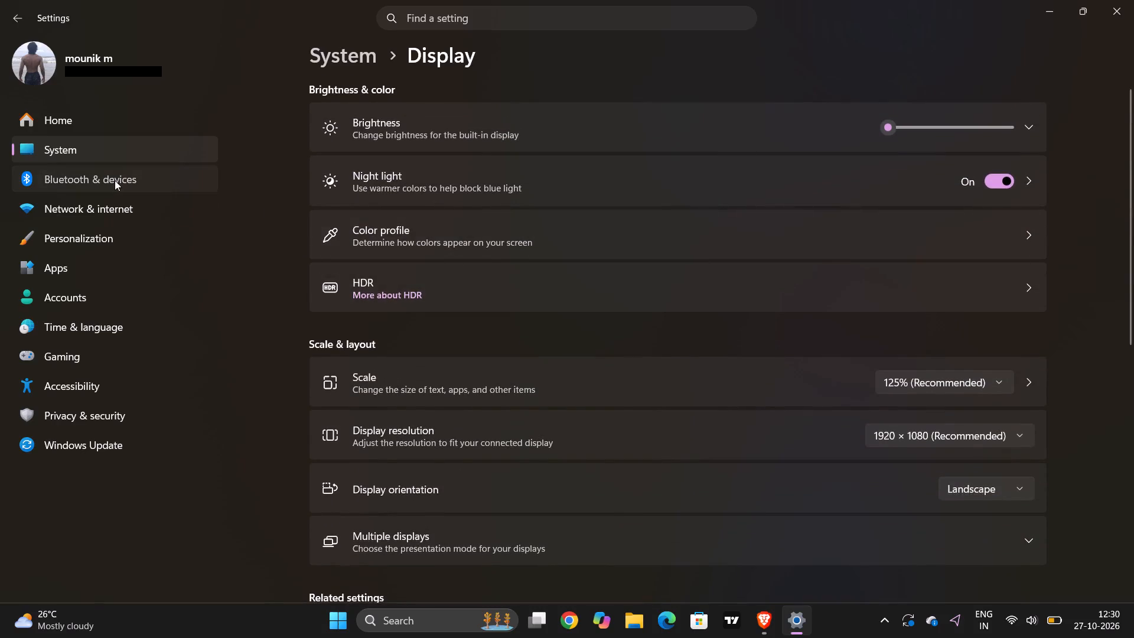
click(122, 163)
click(121, 157)
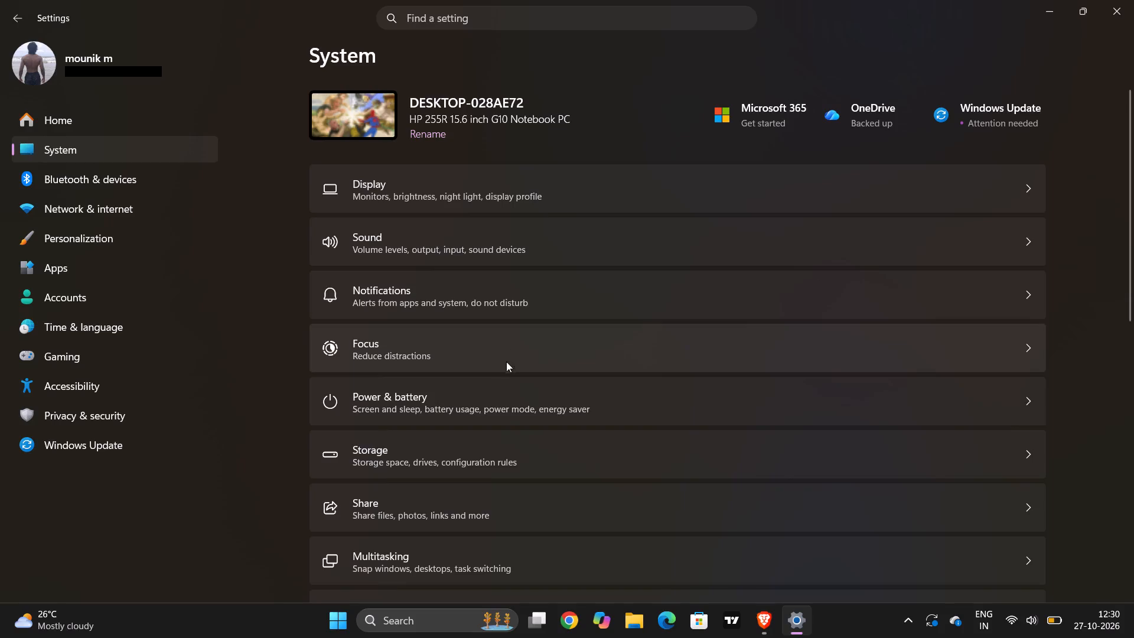
click(366, 119)
click(1125, 9)
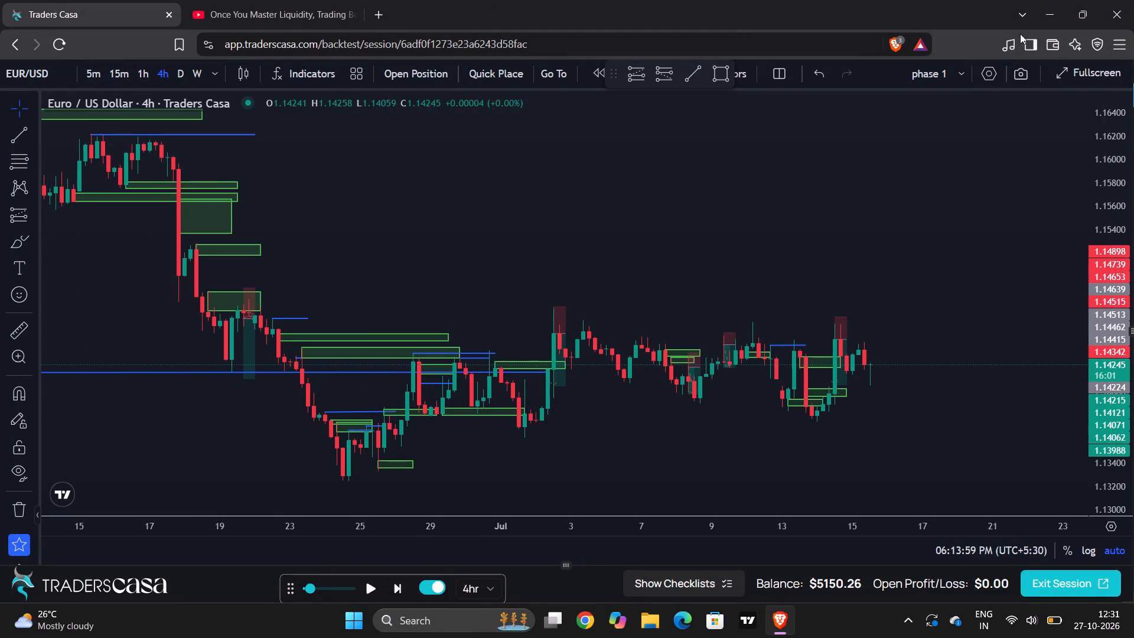
Show the chart in full screen and move the replay control bar below the time axis, clear of the candles.
click(1057, 77)
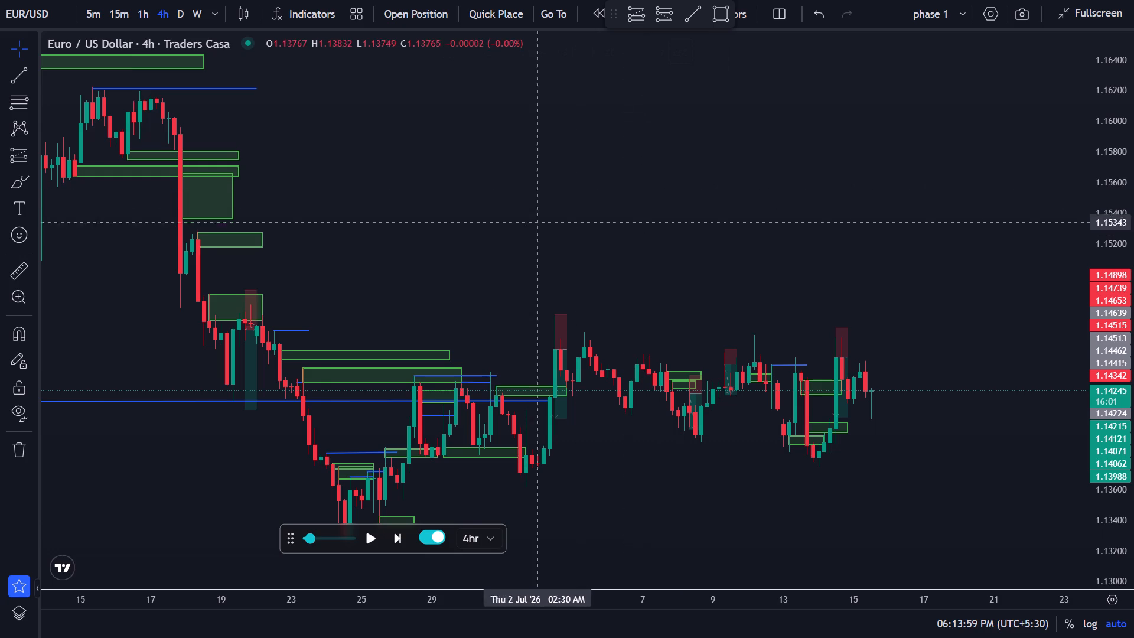
drag(526, 226, 596, 159)
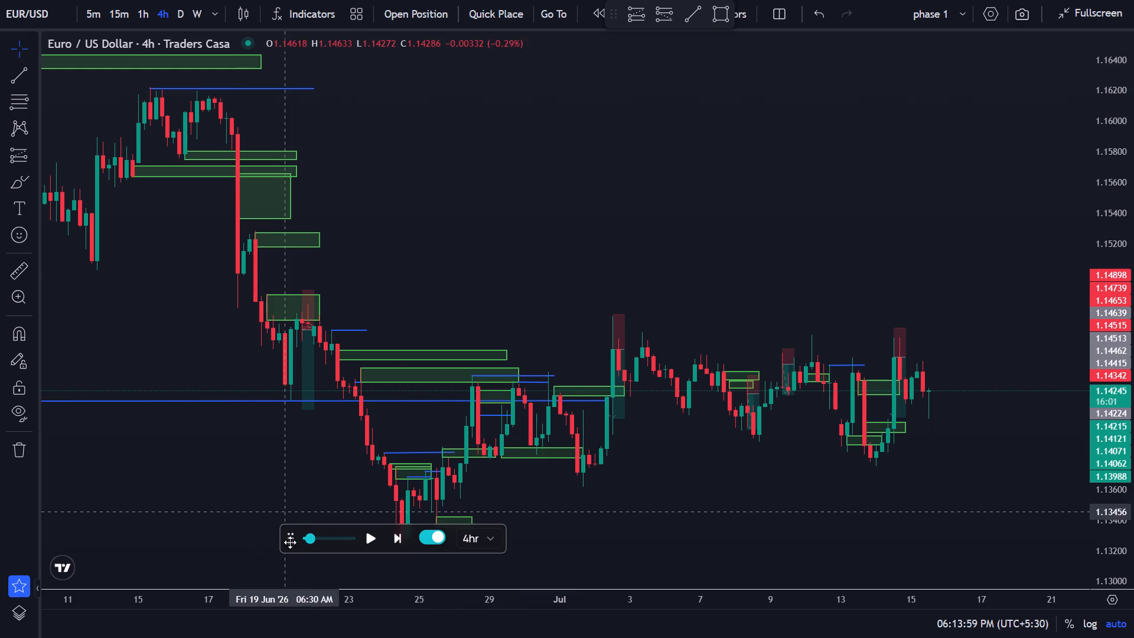
drag(288, 538, 297, 604)
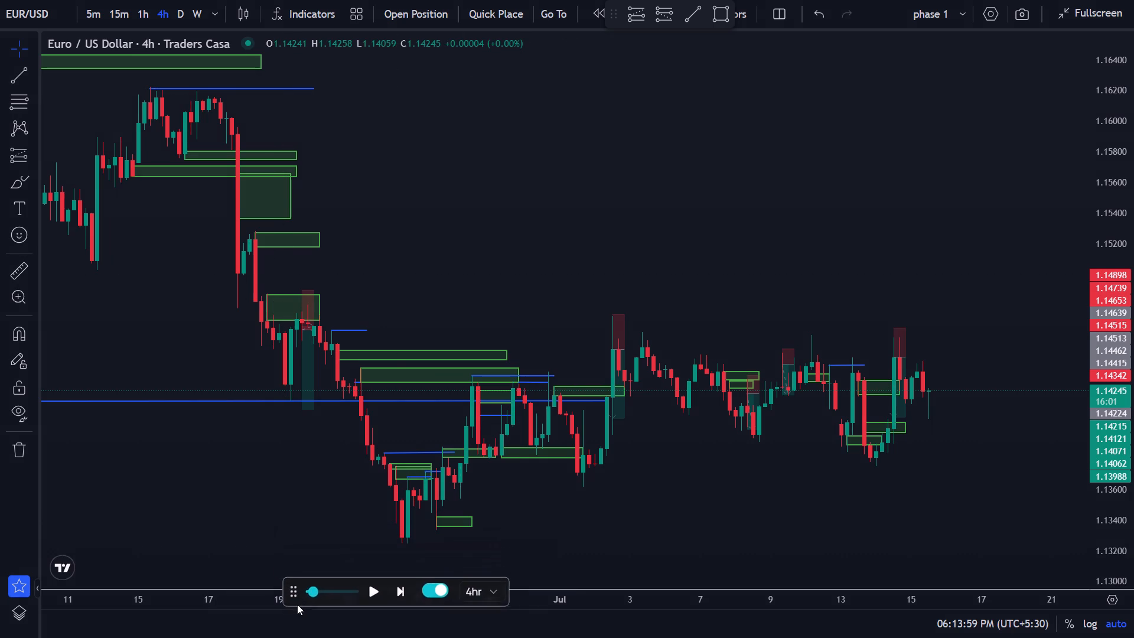
drag(297, 604, 355, 637)
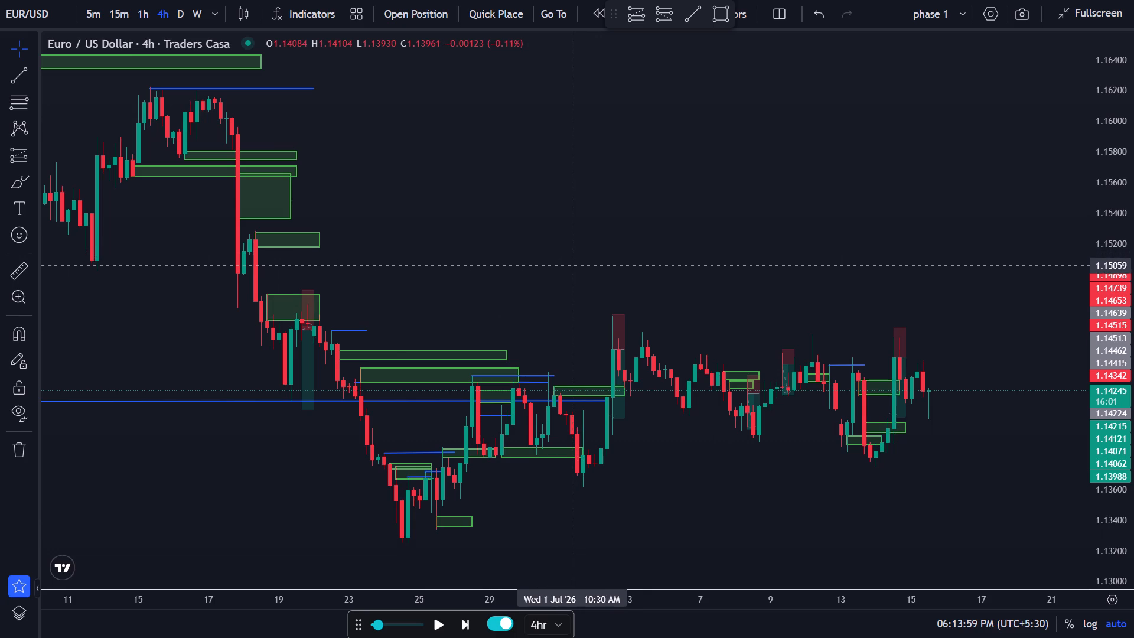
Examine the EUR/USD 4h price action from May to July 2026 with its marked zones, levels and past positions.
drag(572, 305, 608, 269)
scroll(621, 255, down, 5)
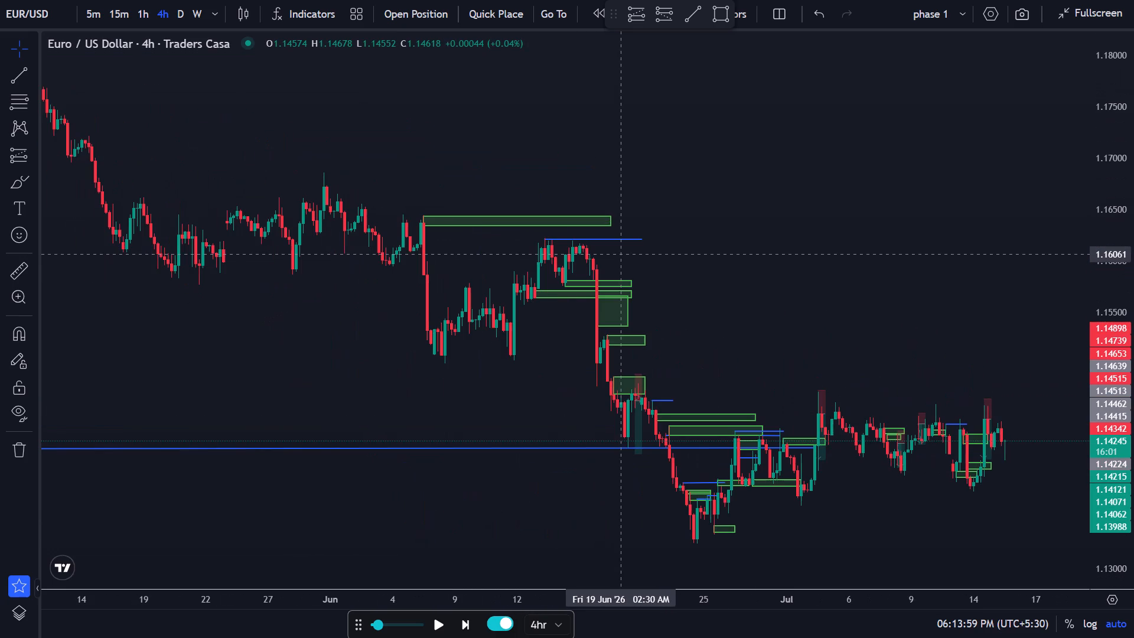
drag(621, 255, 843, 206)
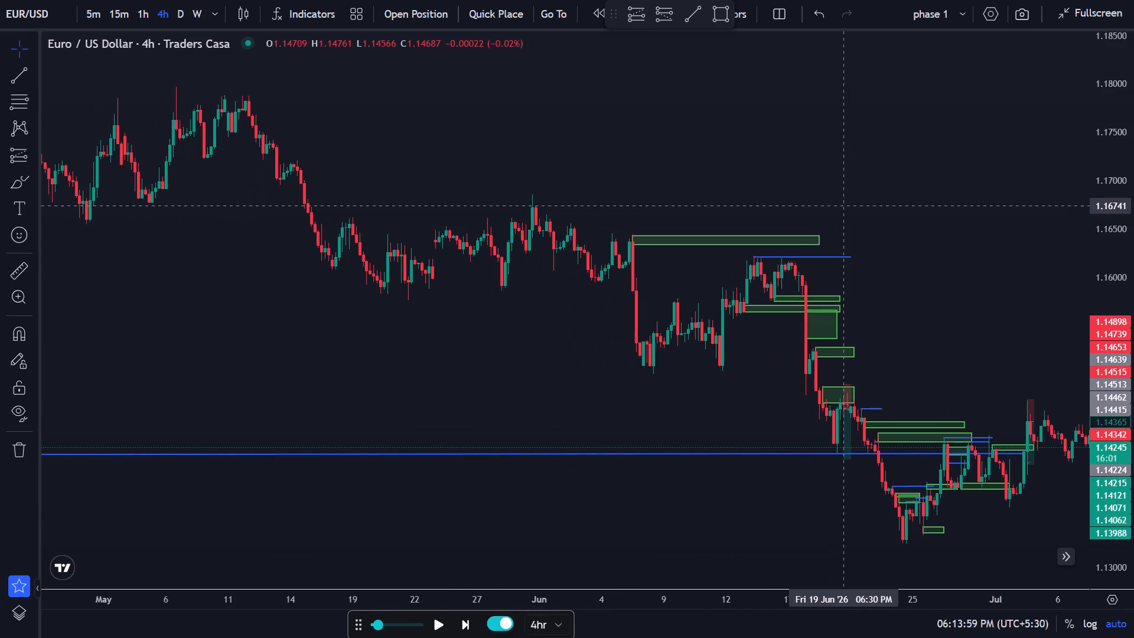
drag(843, 206, 842, 207)
drag(869, 202, 532, 232)
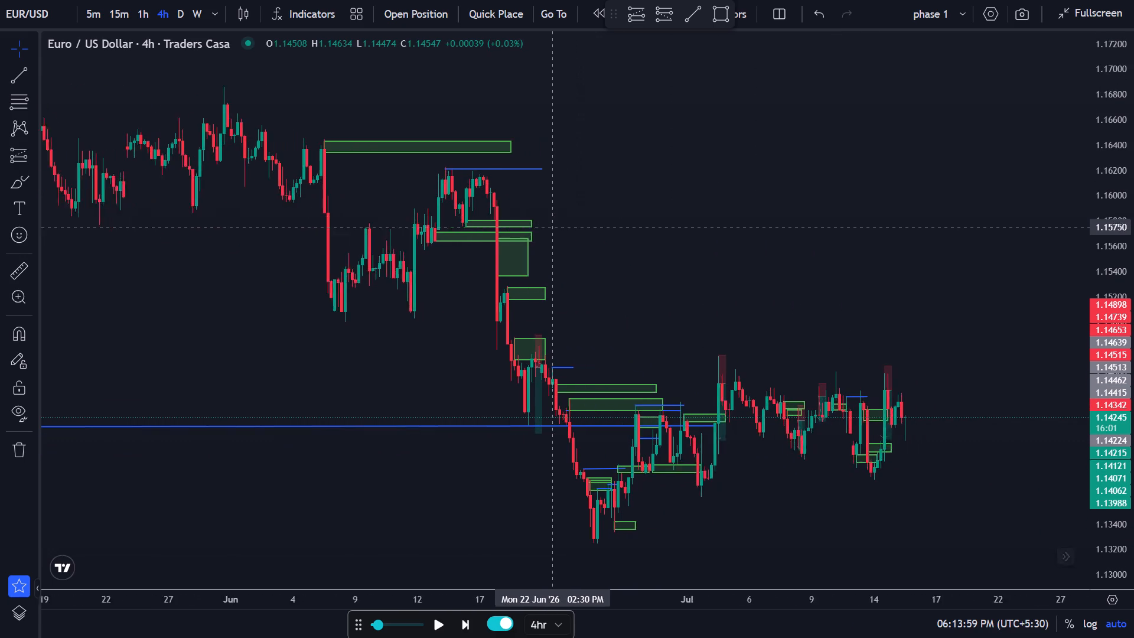
drag(532, 232, 501, 247)
scroll(595, 207, up, 5)
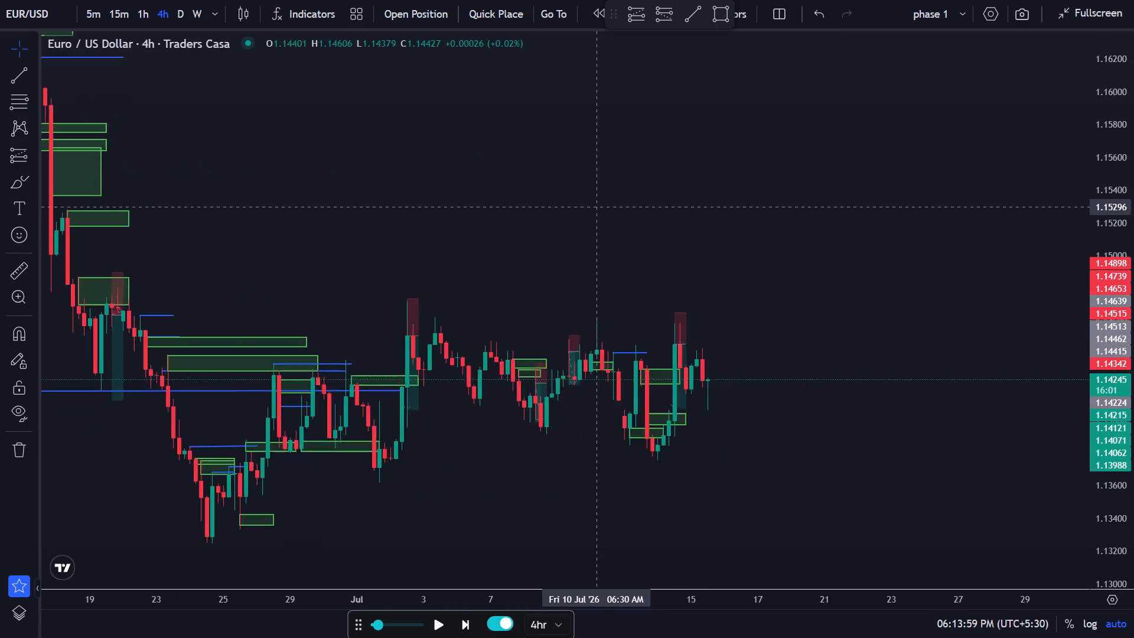
scroll(595, 207, up, 1)
drag(500, 416, 555, 485)
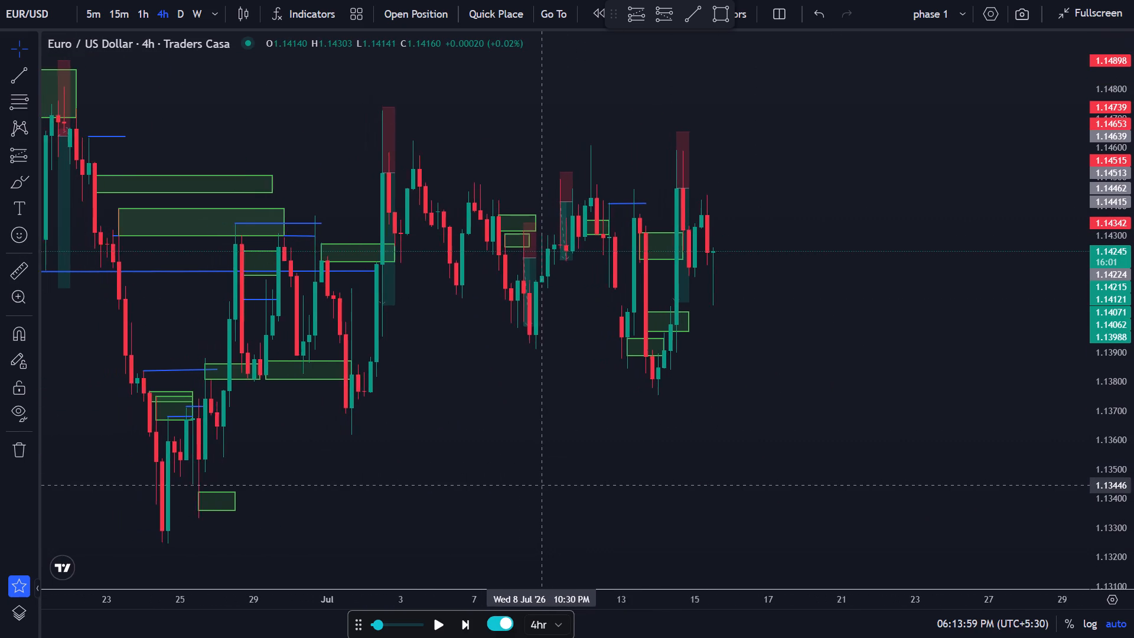
drag(555, 485, 556, 485)
Remove all drawings from the EUR/USD chart.
click(19, 448)
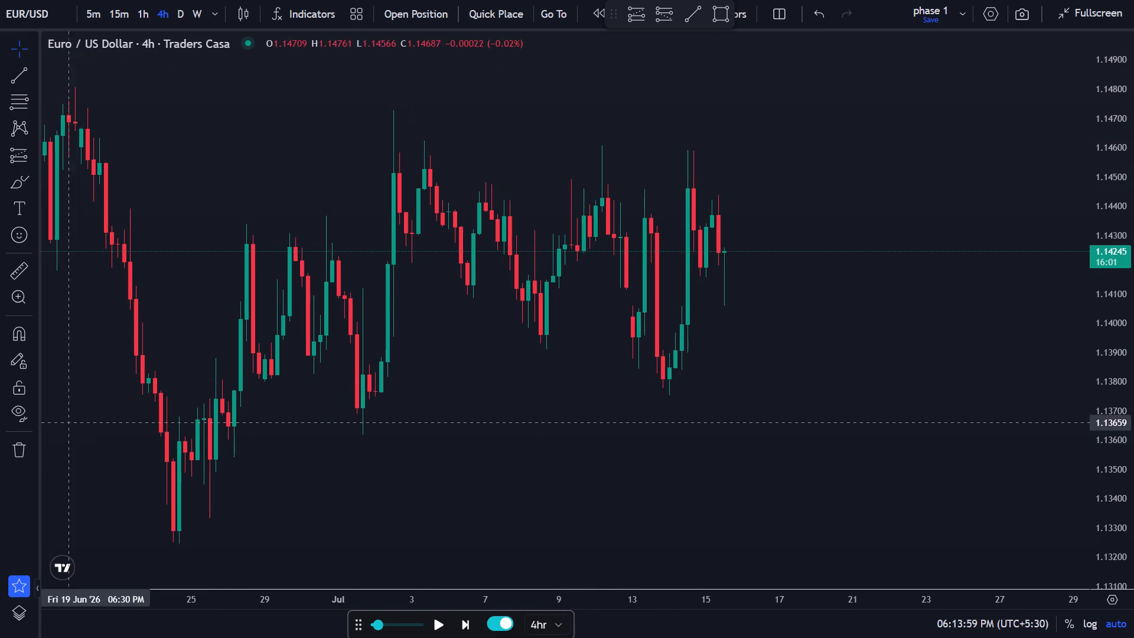
Draw a horizontal trend line from the 30 Mar '26 low at about 1.1447 across to about 30 Jun '26.
drag(449, 408, 585, 403)
scroll(581, 390, down, 1)
scroll(581, 390, up, 1)
scroll(581, 390, down, 4)
scroll(579, 386, up, 1)
scroll(579, 386, down, 9)
scroll(579, 383, up, 1)
scroll(579, 383, down, 11)
scroll(579, 383, up, 1)
scroll(579, 383, down, 5)
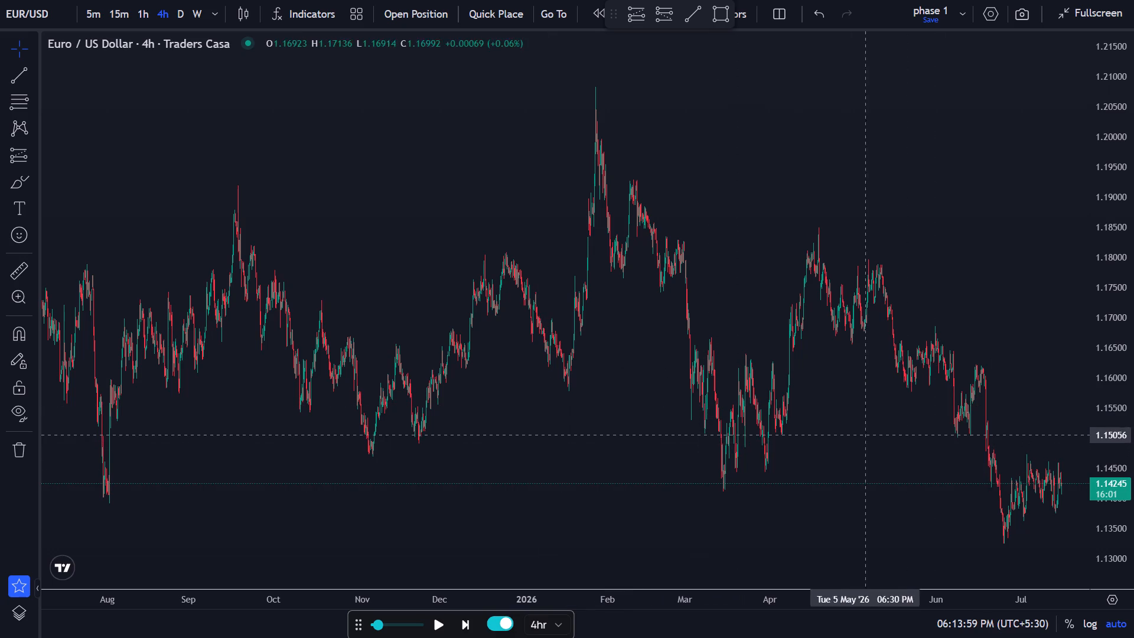
drag(1042, 405, 823, 450)
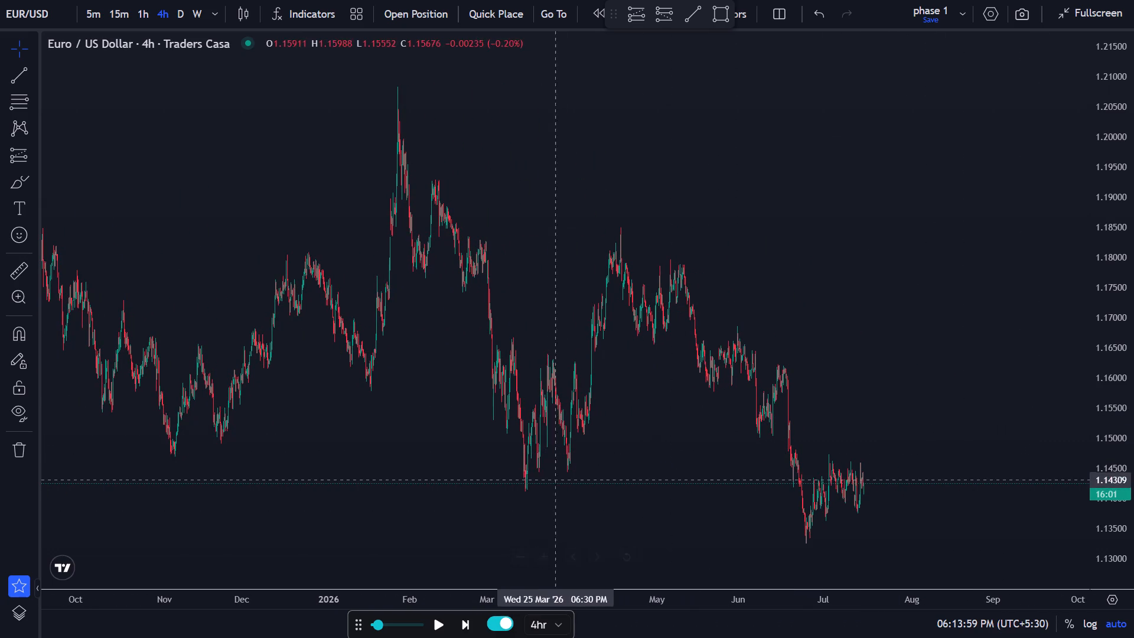
click(18, 79)
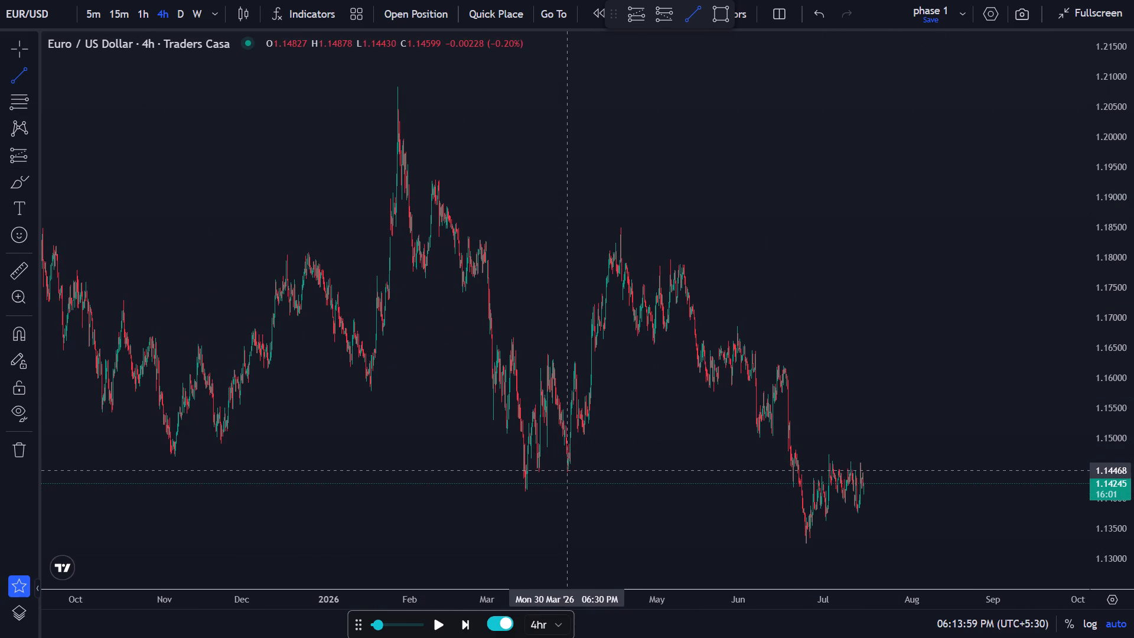
click(567, 470)
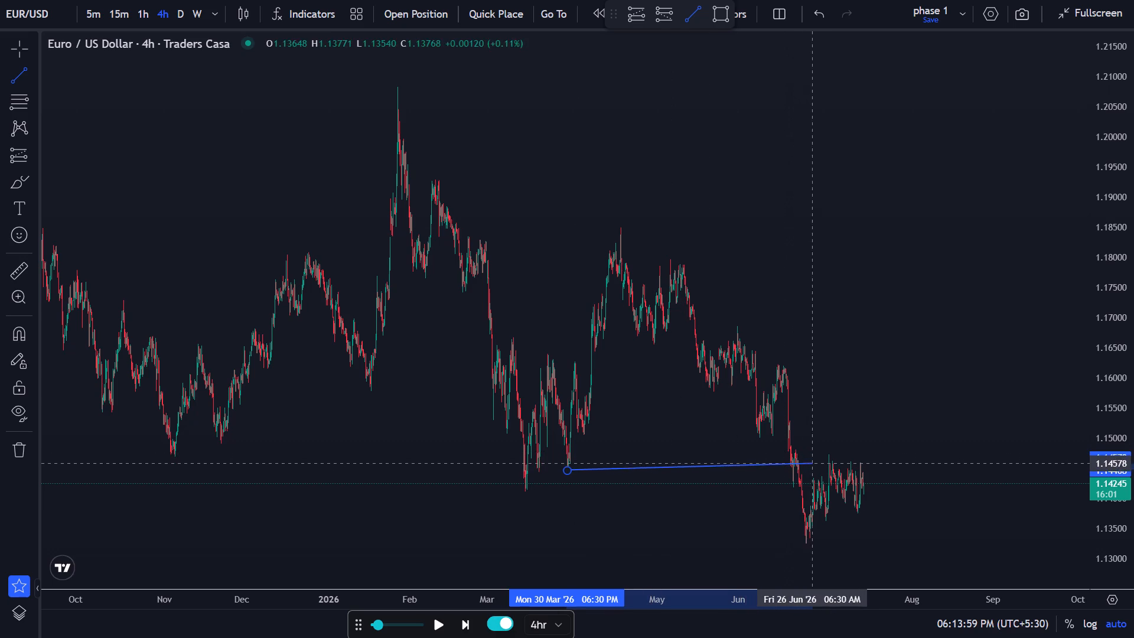
click(821, 470)
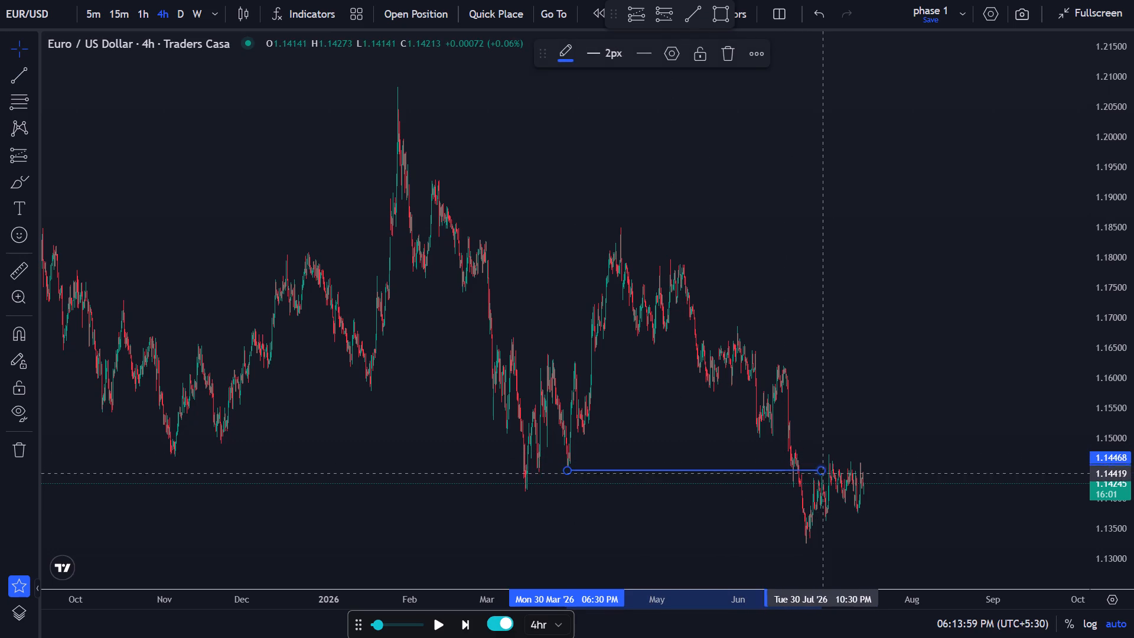
click(819, 427)
Examine the June–July 2026 price action around the new trend line.
scroll(817, 427, up, 5)
scroll(816, 427, down, 1)
scroll(804, 427, up, 1)
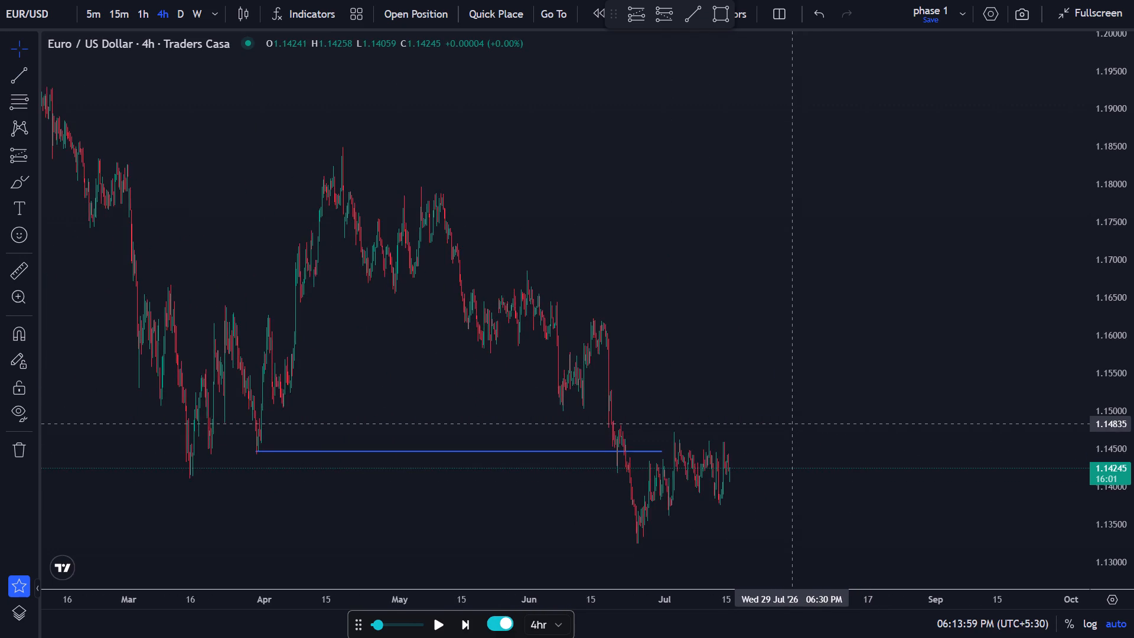
scroll(791, 424, up, 9)
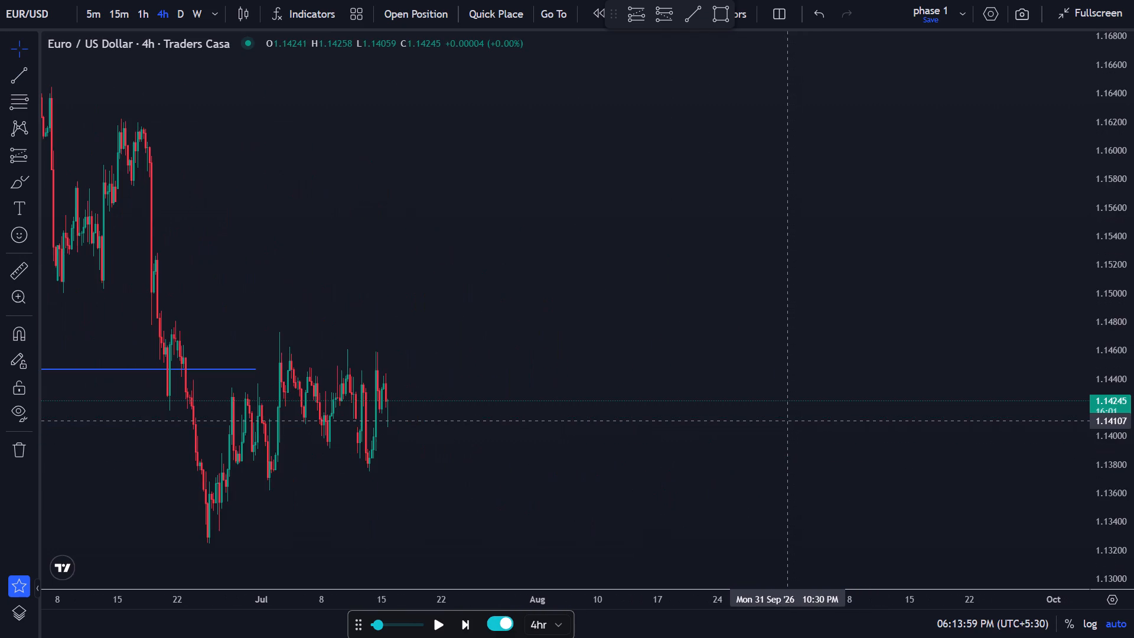
scroll(744, 418, up, 4)
drag(373, 372, 696, 397)
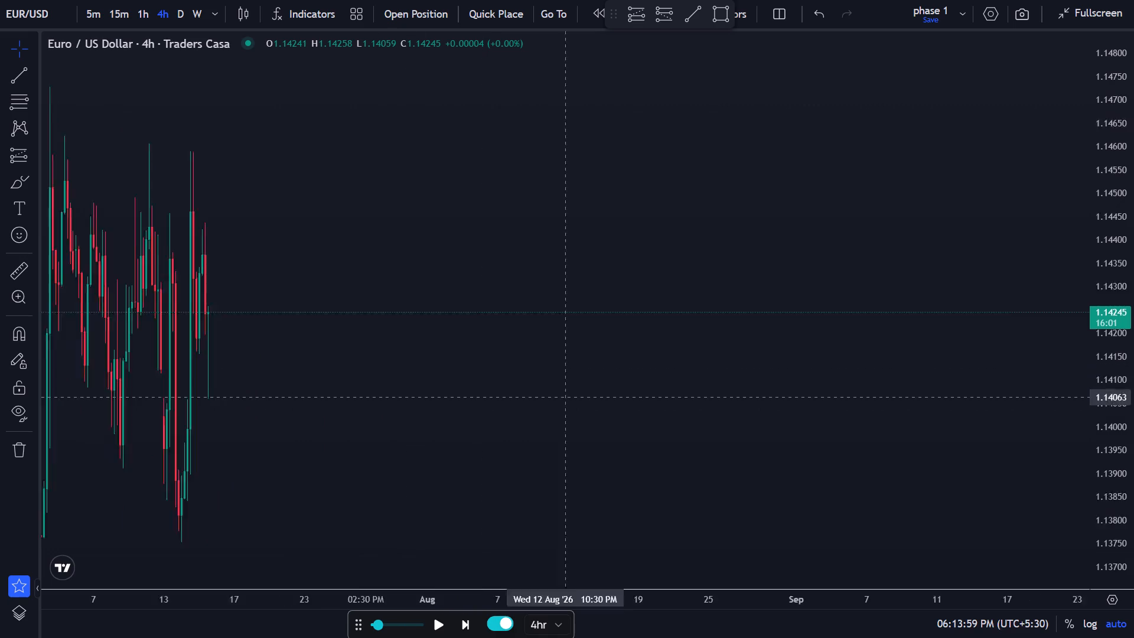
drag(696, 397, 908, 384)
scroll(643, 364, up, 1)
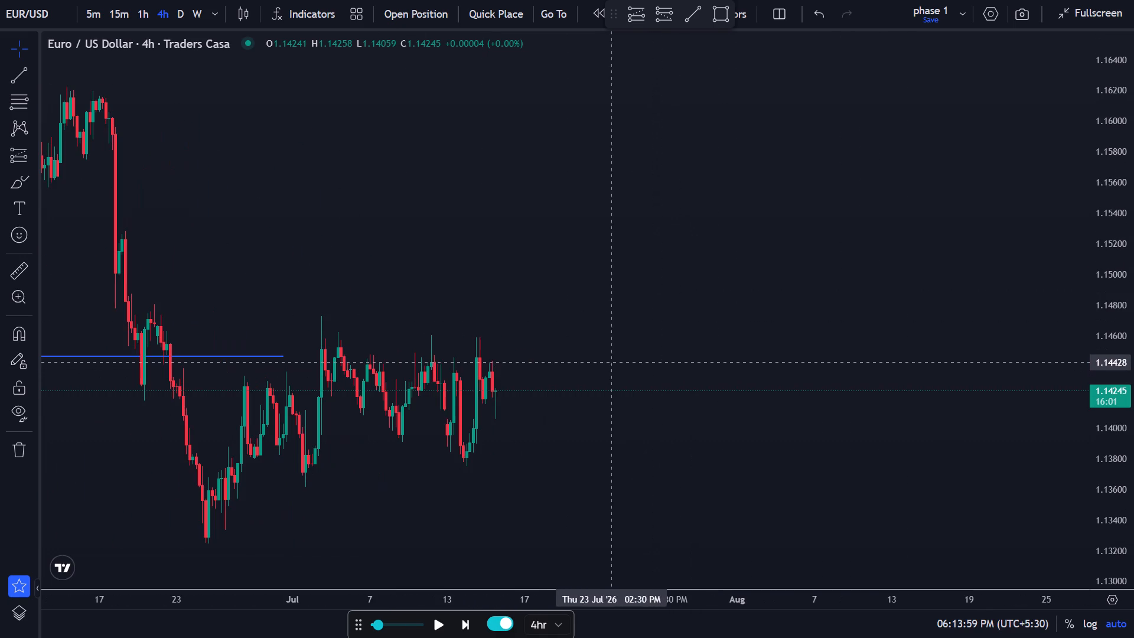
drag(608, 362, 780, 351)
scroll(770, 353, up, 2)
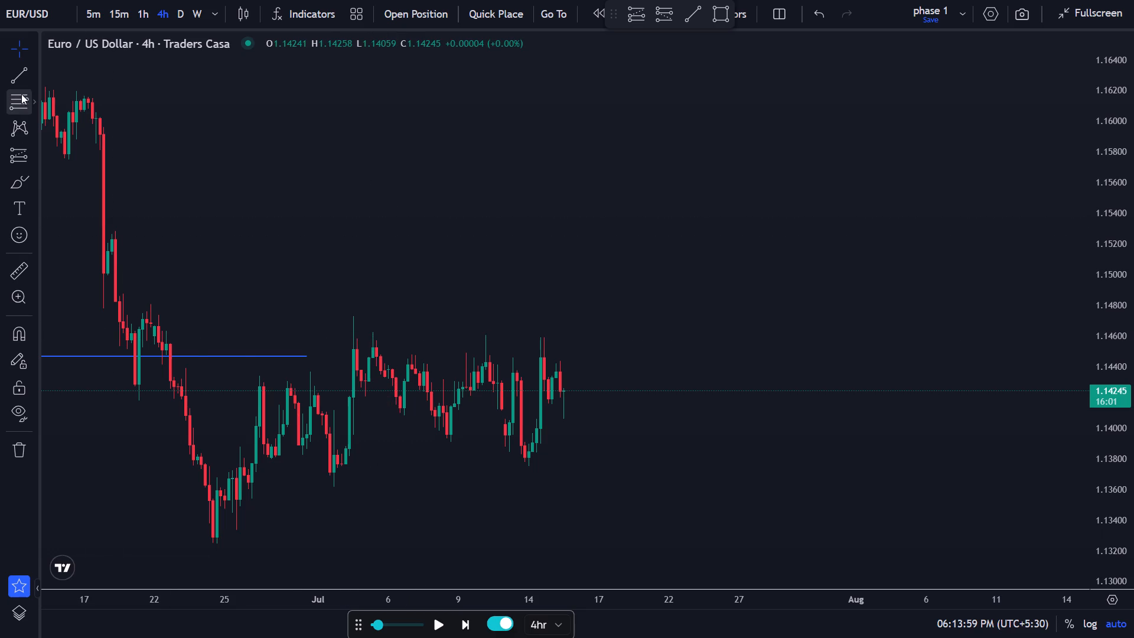
Draw a horizontal trend line at about 1.14625 from the 3 Jul '26 10:30 AM high across to 16 Jul '26.
click(31, 74)
click(26, 77)
click(373, 332)
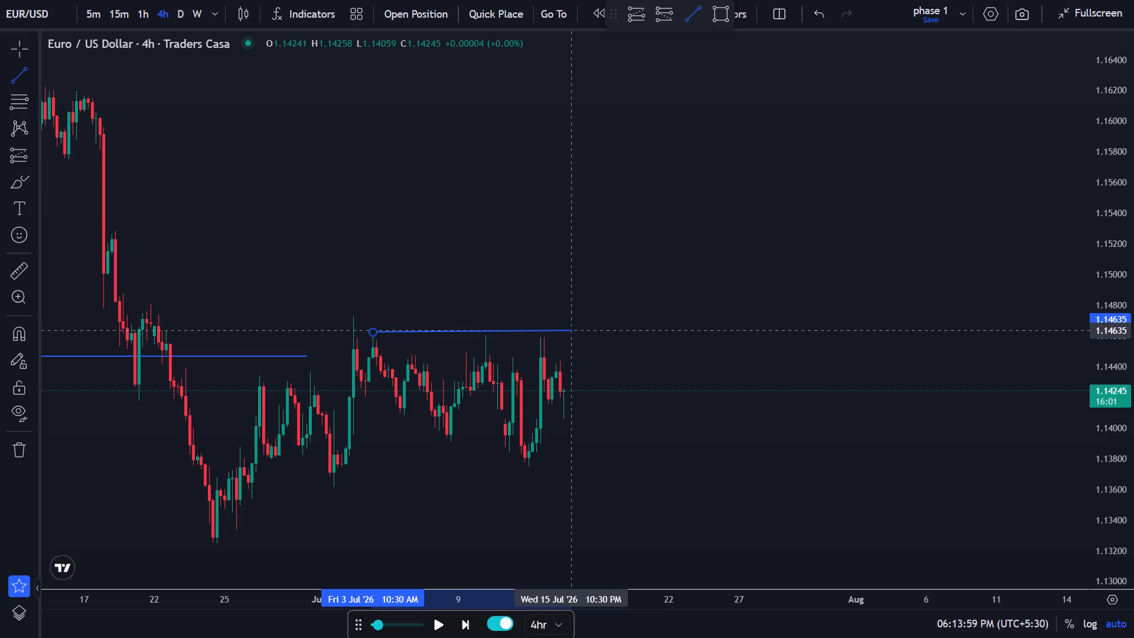
click(574, 332)
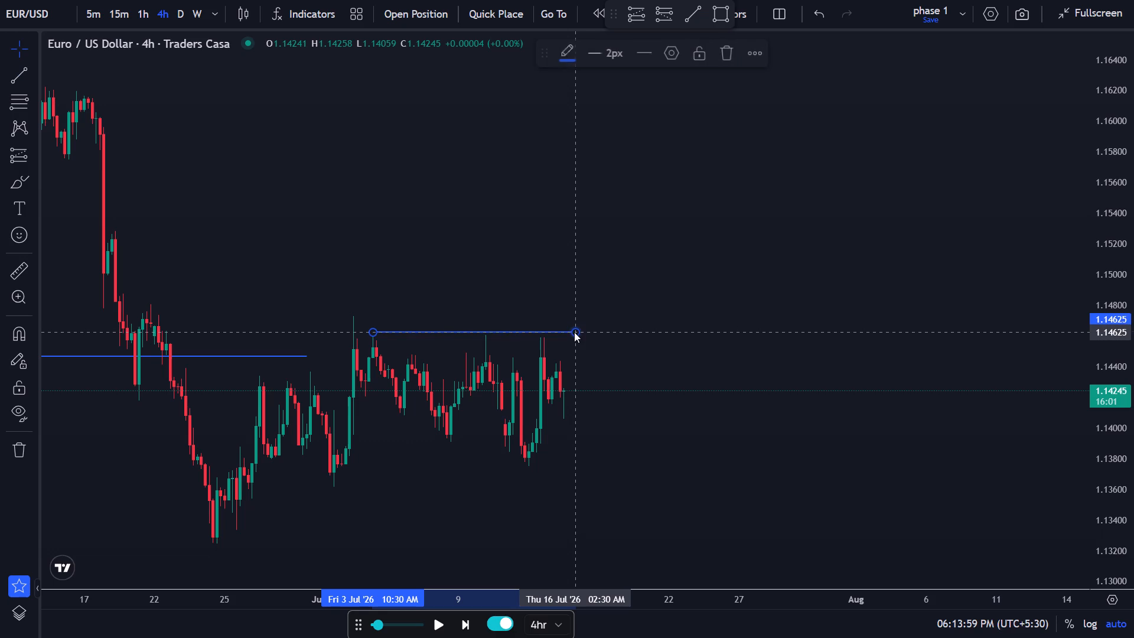
click(574, 303)
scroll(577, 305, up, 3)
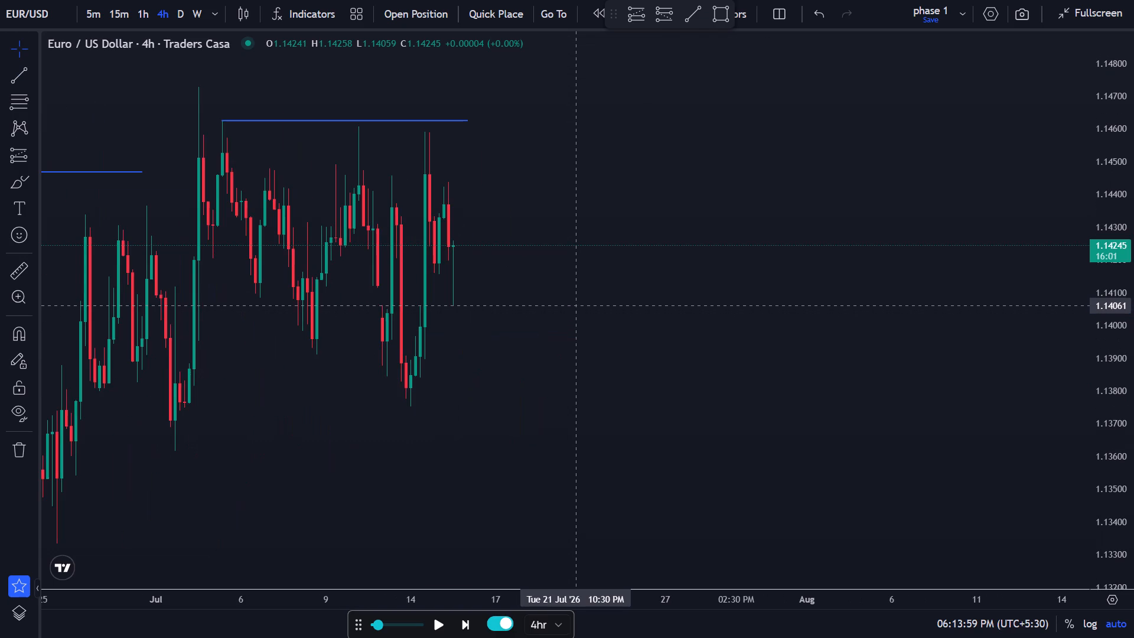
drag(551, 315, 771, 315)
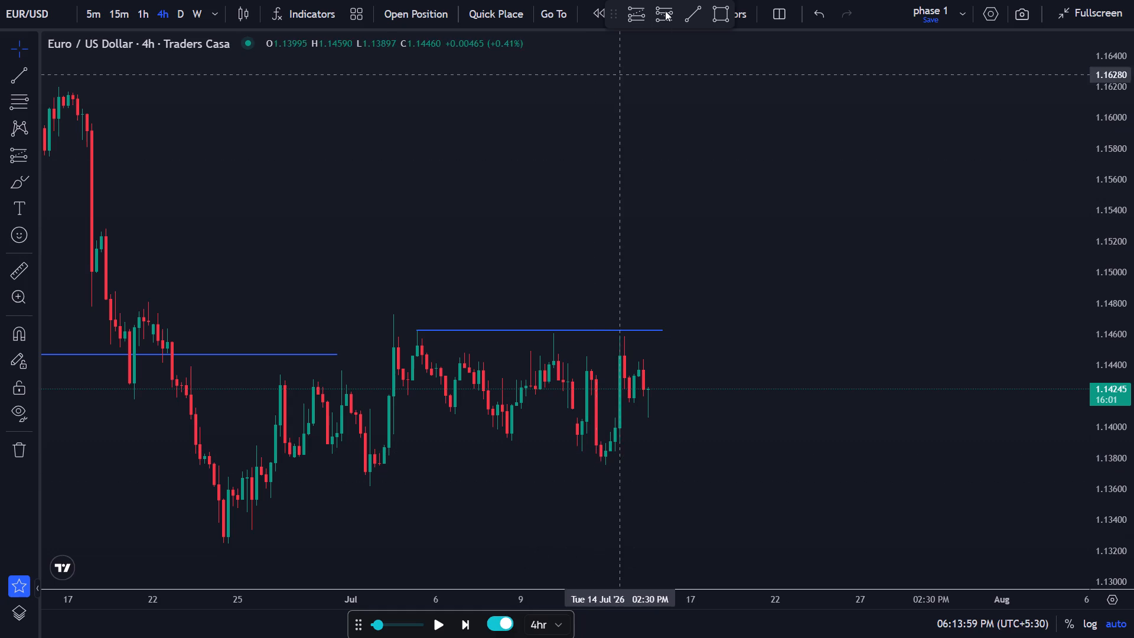
Leave the fullscreen backtest chart, minimise the browser and switch to the TradingView desktop app.
click(1056, 8)
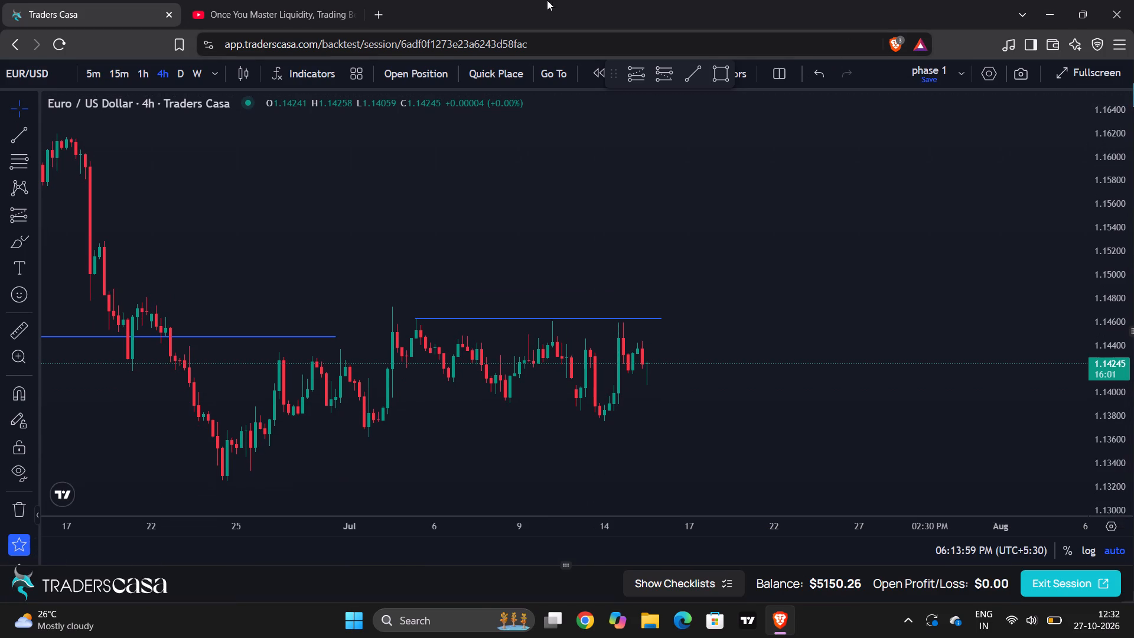
click(1050, 11)
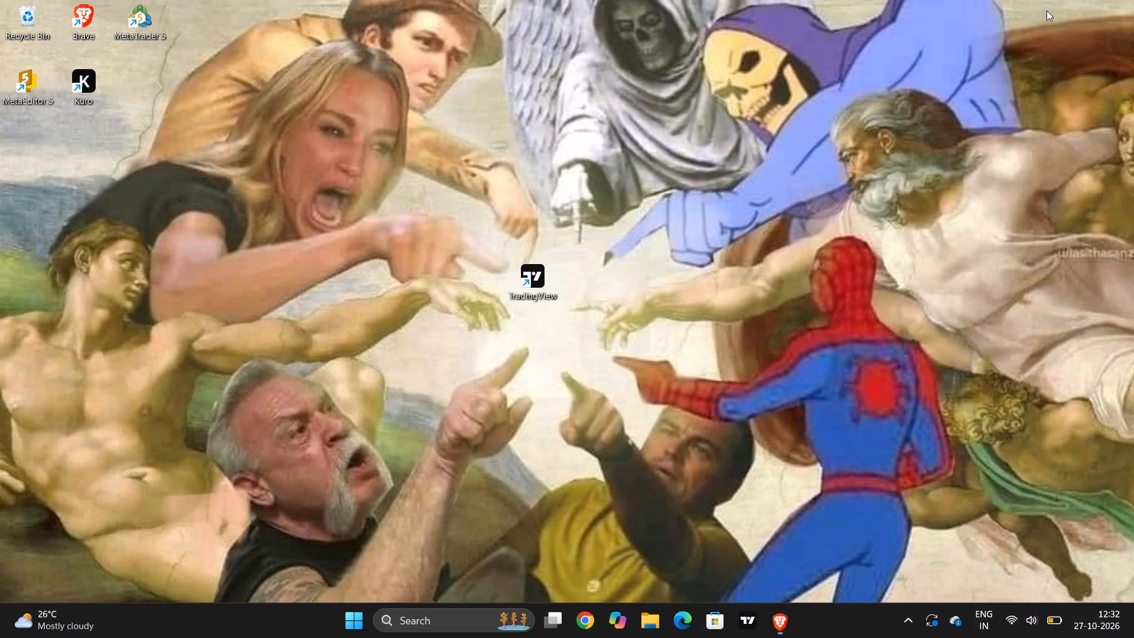
double_click(742, 621)
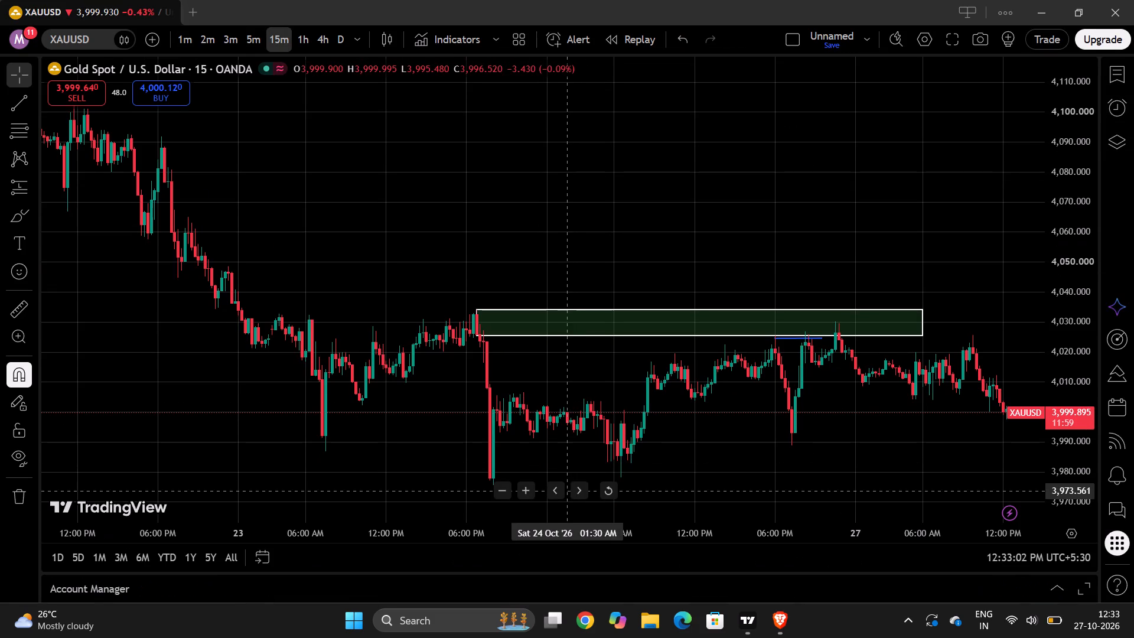
Examine the XAUUSD 15-minute price action of 24–27 Oct '26 around the green supply zone and the trade markers.
drag(741, 247, 678, 249)
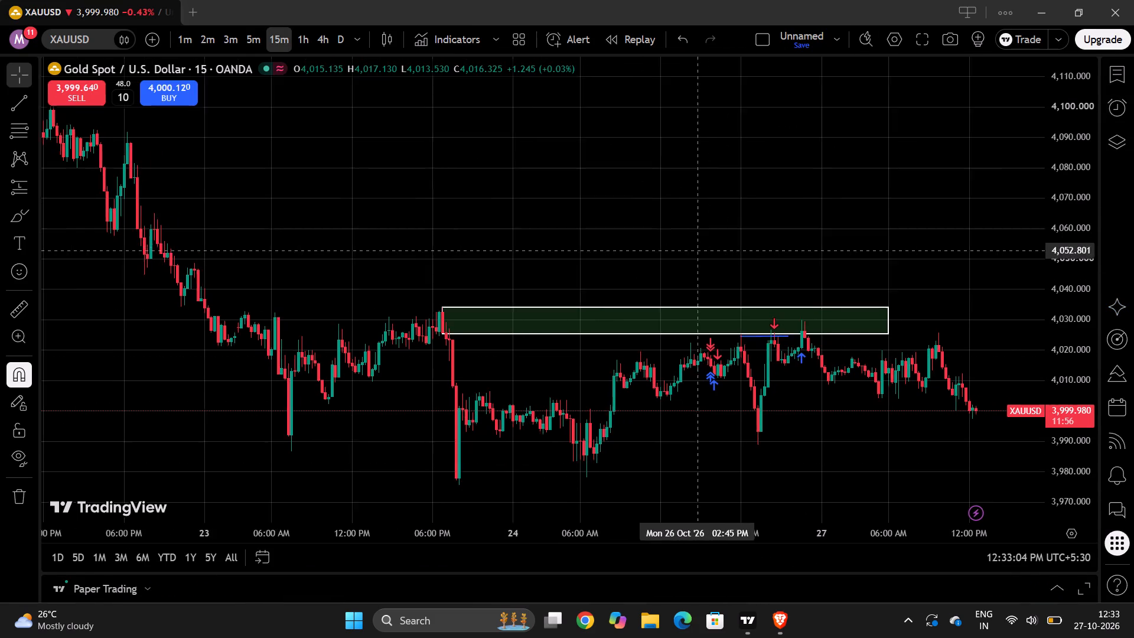
drag(678, 249, 474, 236)
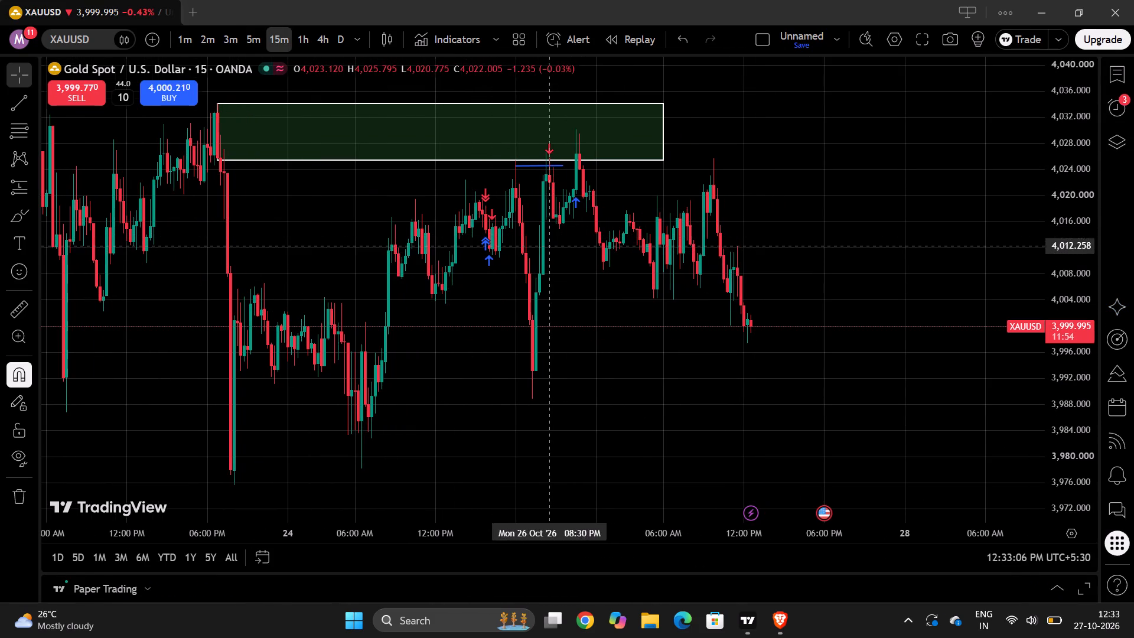
drag(582, 444, 543, 443)
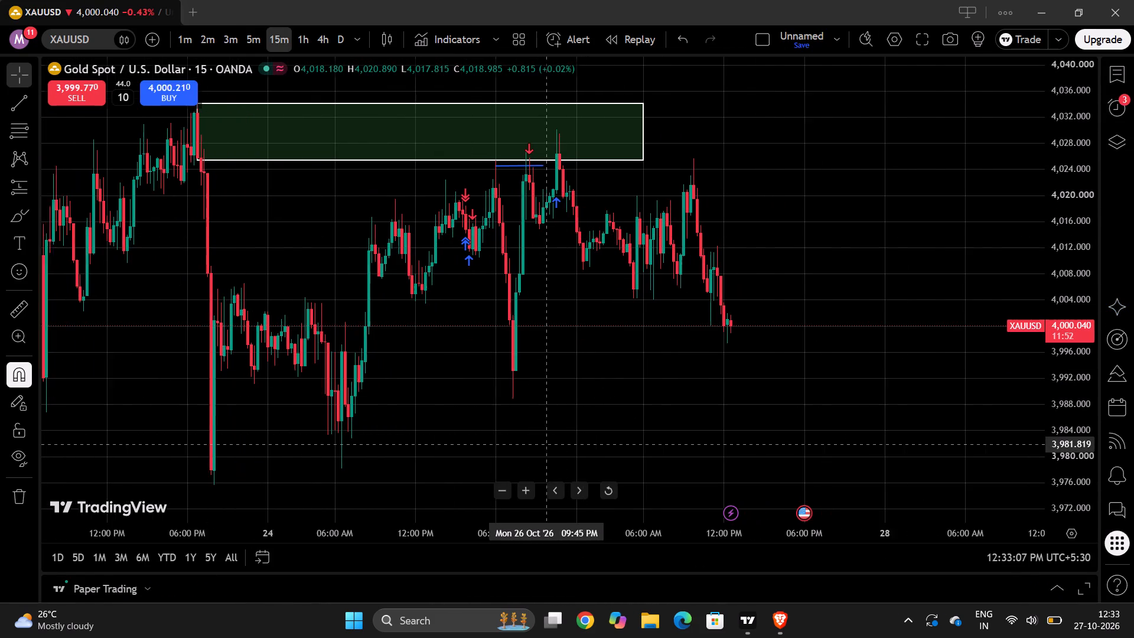
drag(543, 443, 526, 443)
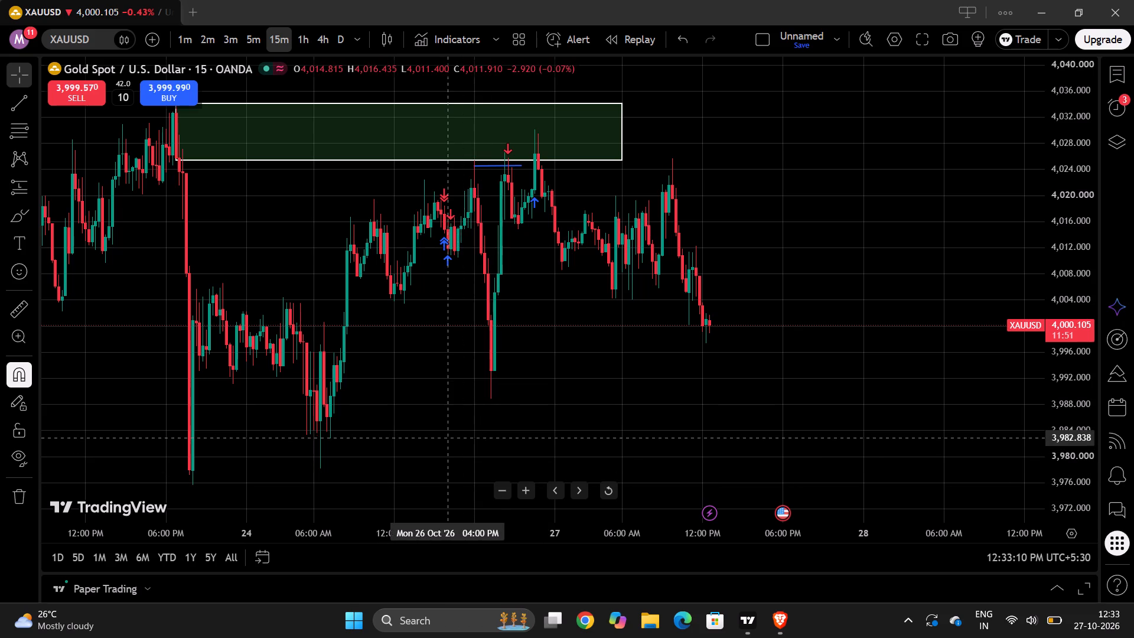
drag(449, 438, 568, 422)
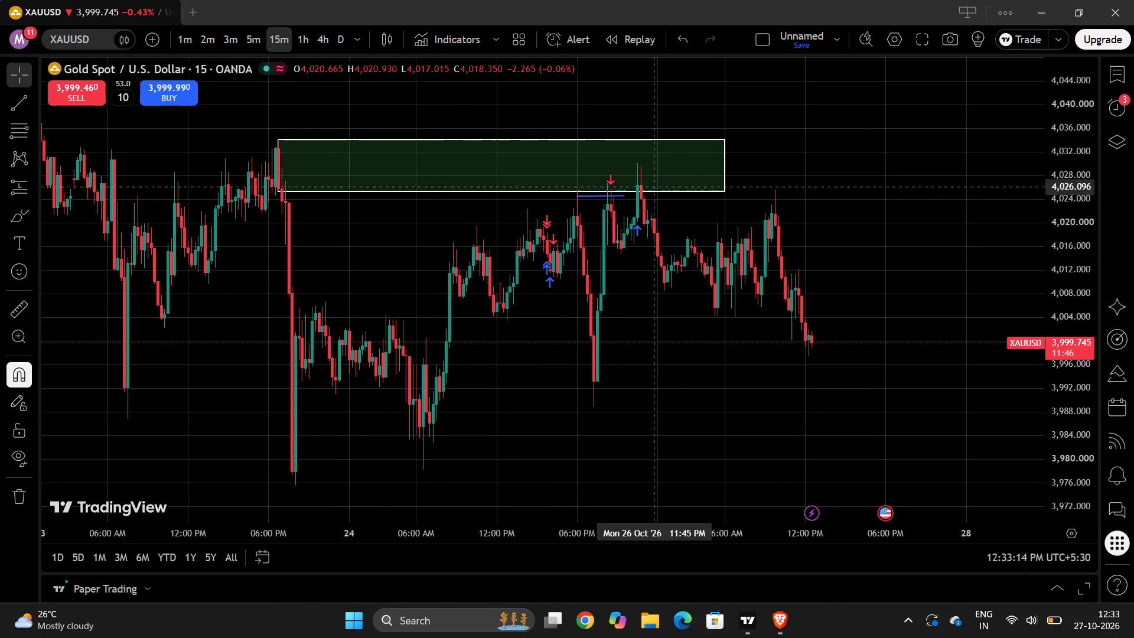
scroll(663, 203, up, 1)
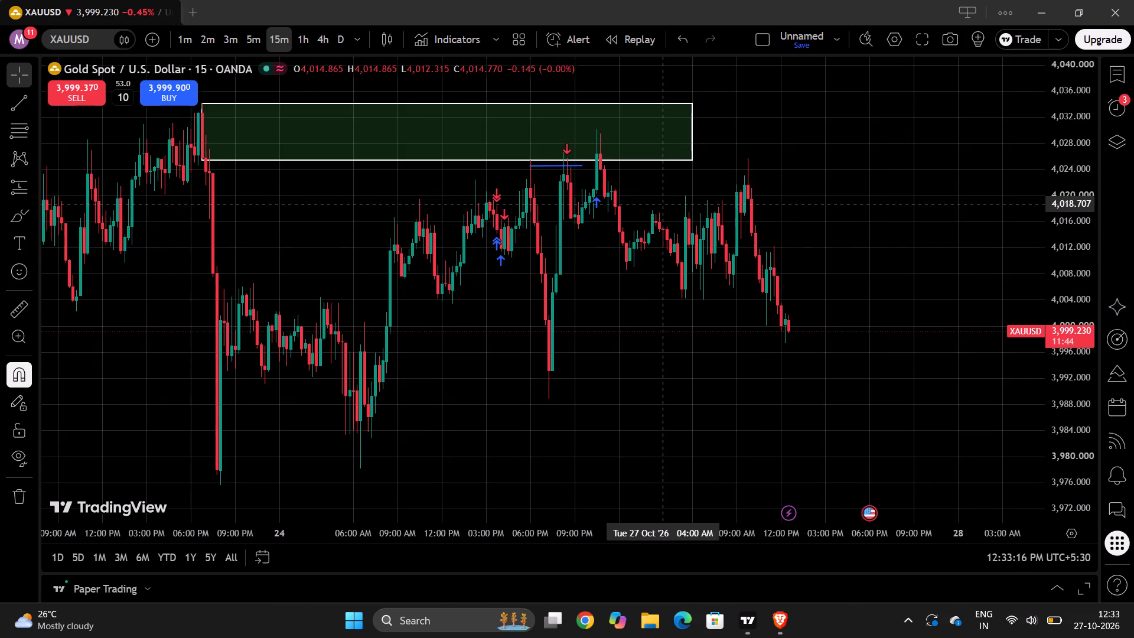
scroll(663, 203, up, 1)
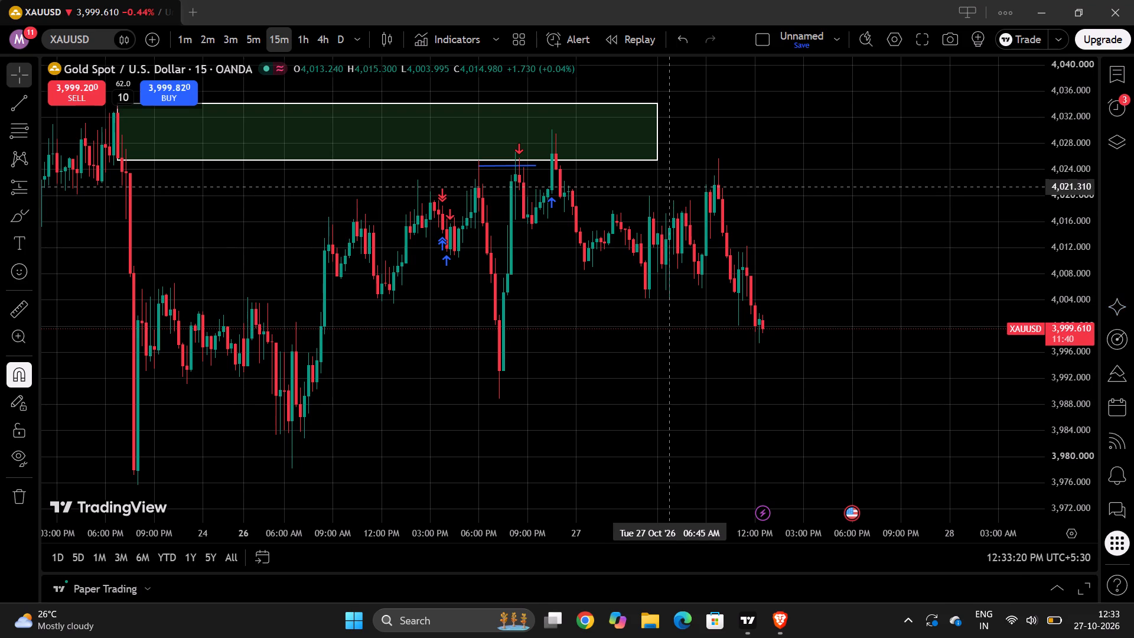
scroll(737, 206, up, 2)
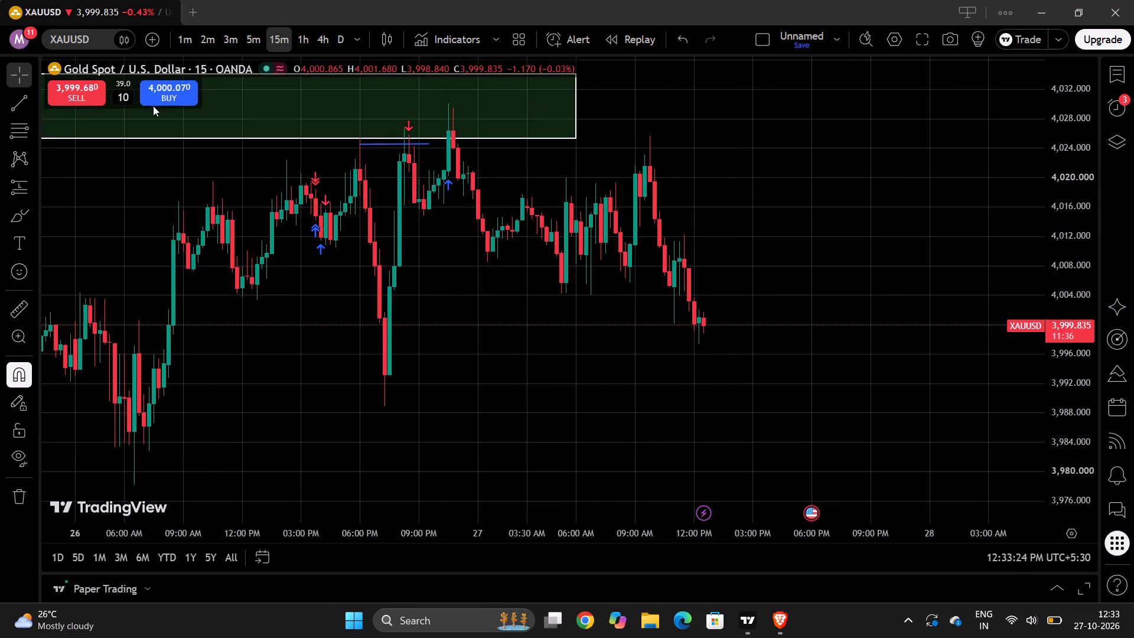
Place a slightly narrowed short position on the 27 Oct '26 10:00 AM candle: entry 4,019.430, stop 4,028.166, target 3,997.824.
click(32, 185)
click(86, 227)
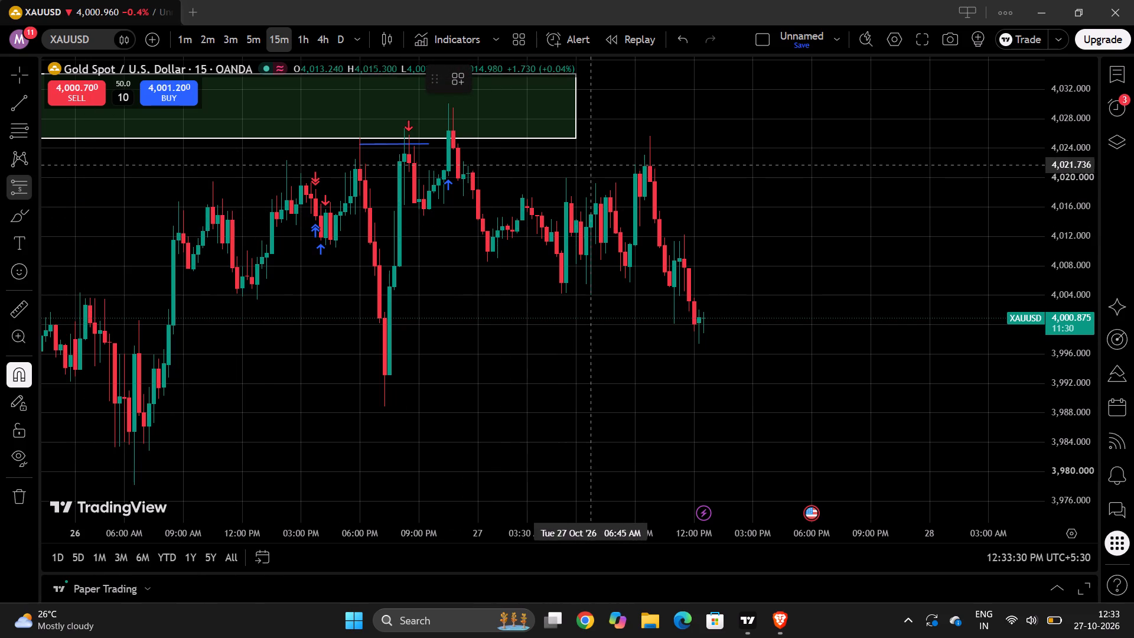
click(654, 181)
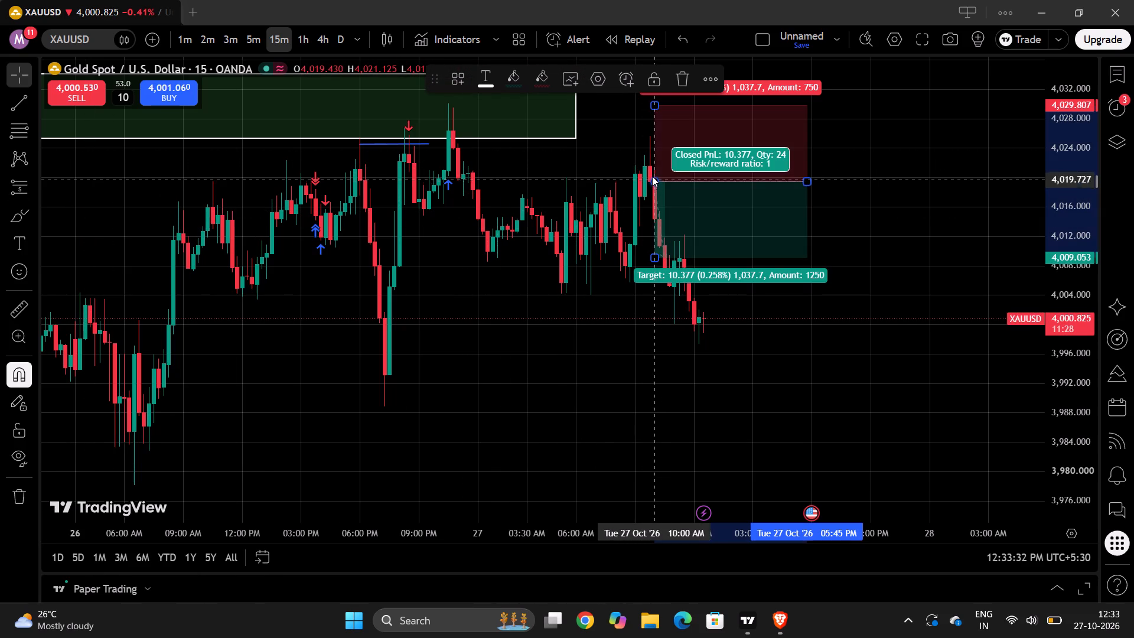
drag(656, 107, 654, 113)
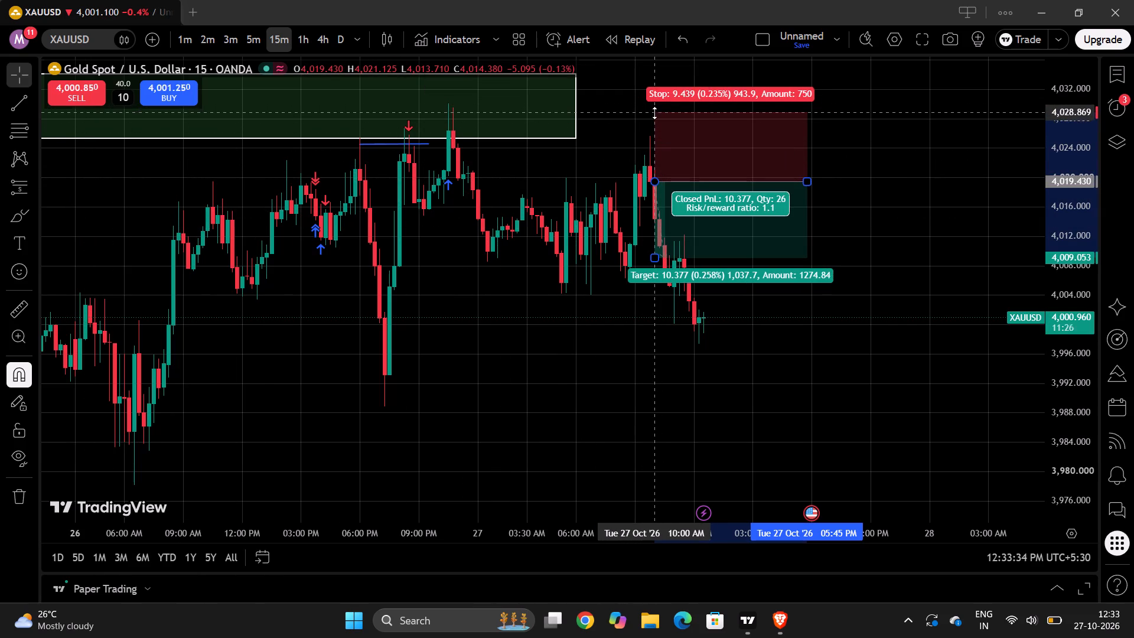
drag(654, 113, 654, 117)
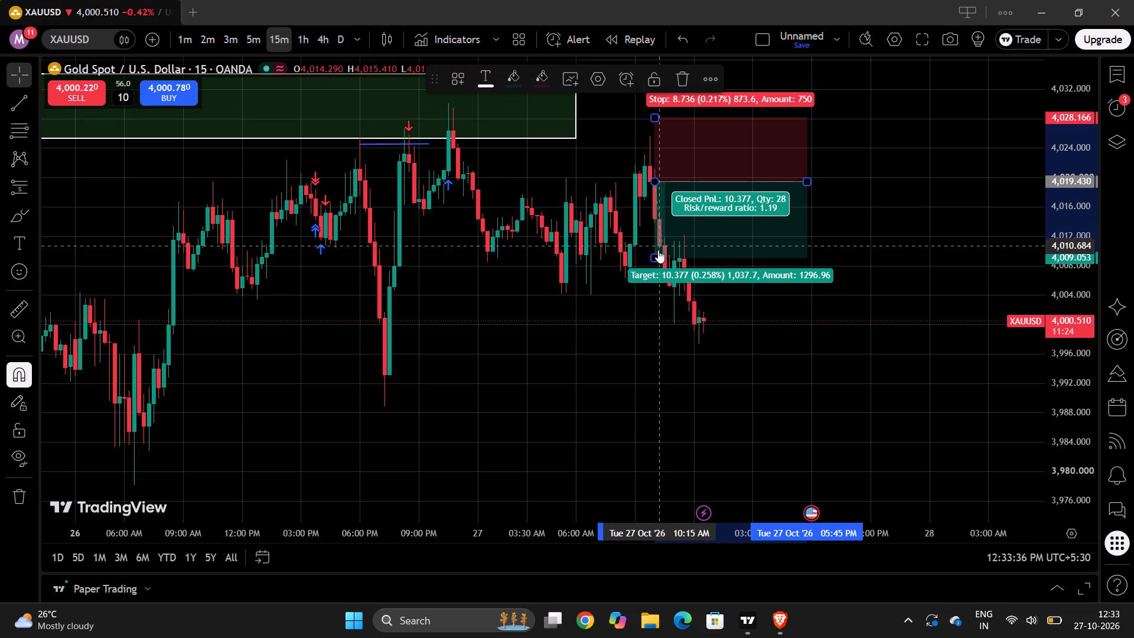
drag(656, 259, 654, 333)
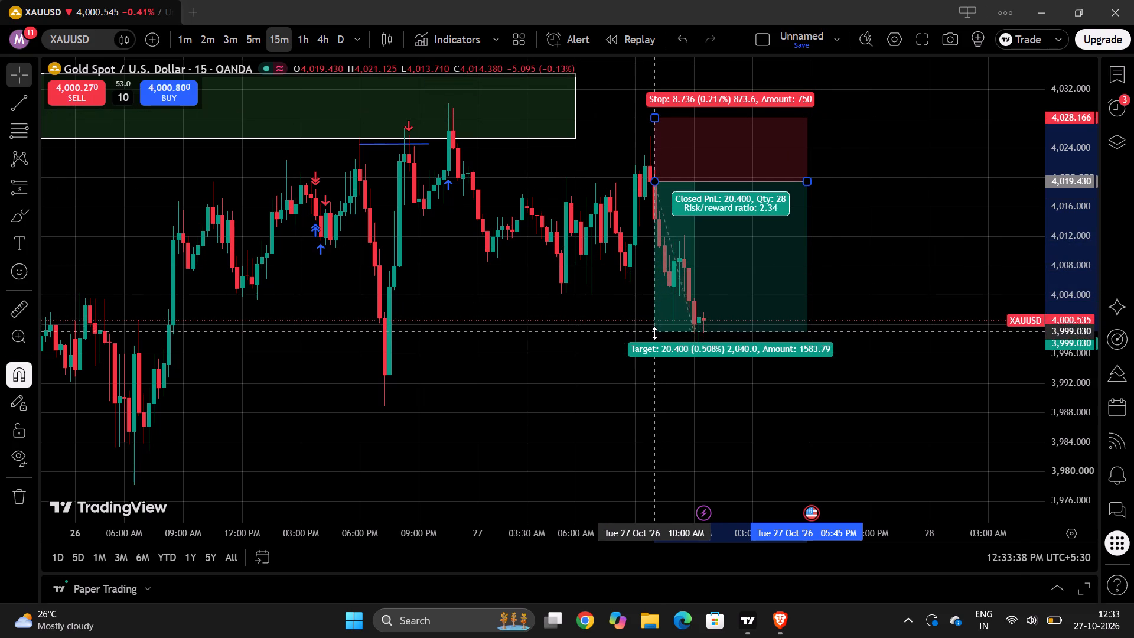
drag(654, 333, 652, 340)
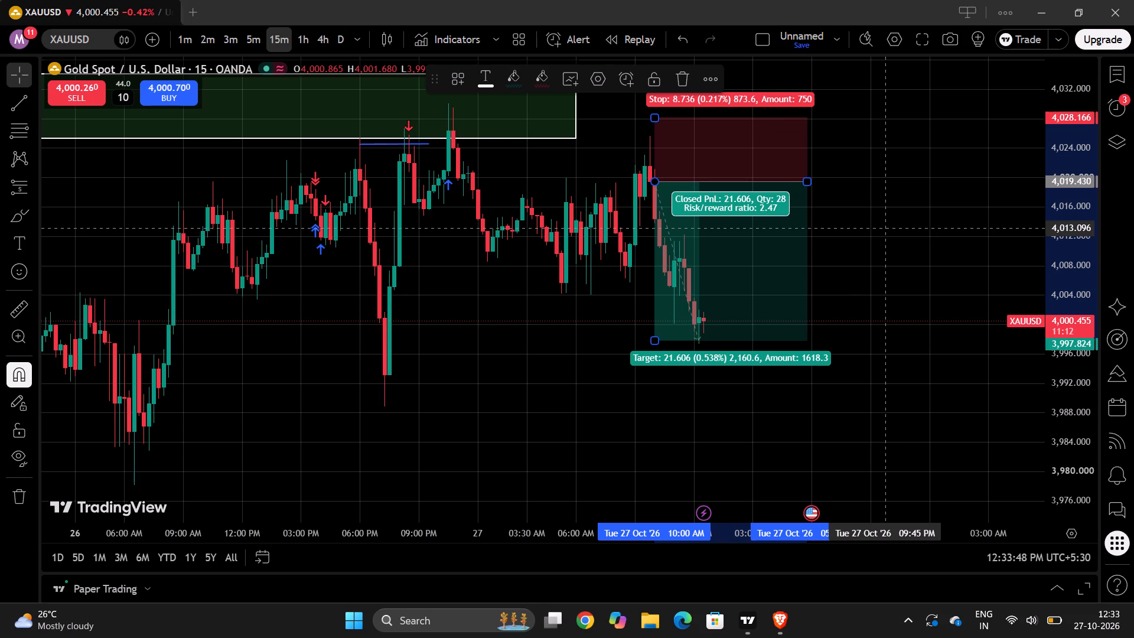
click(850, 463)
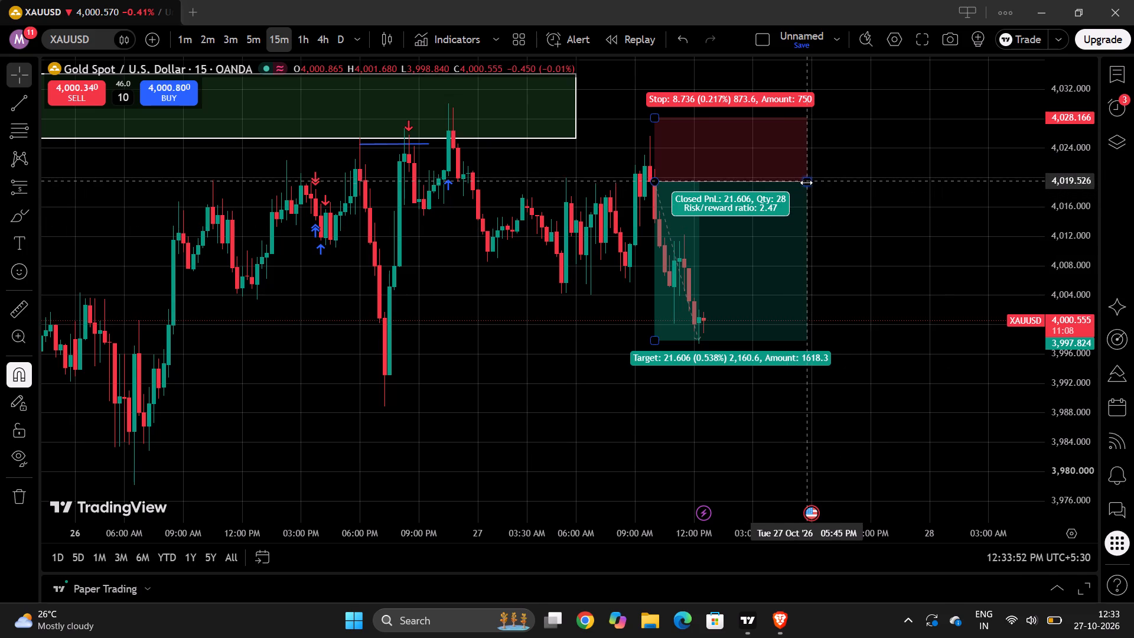
drag(806, 183, 794, 185)
click(865, 197)
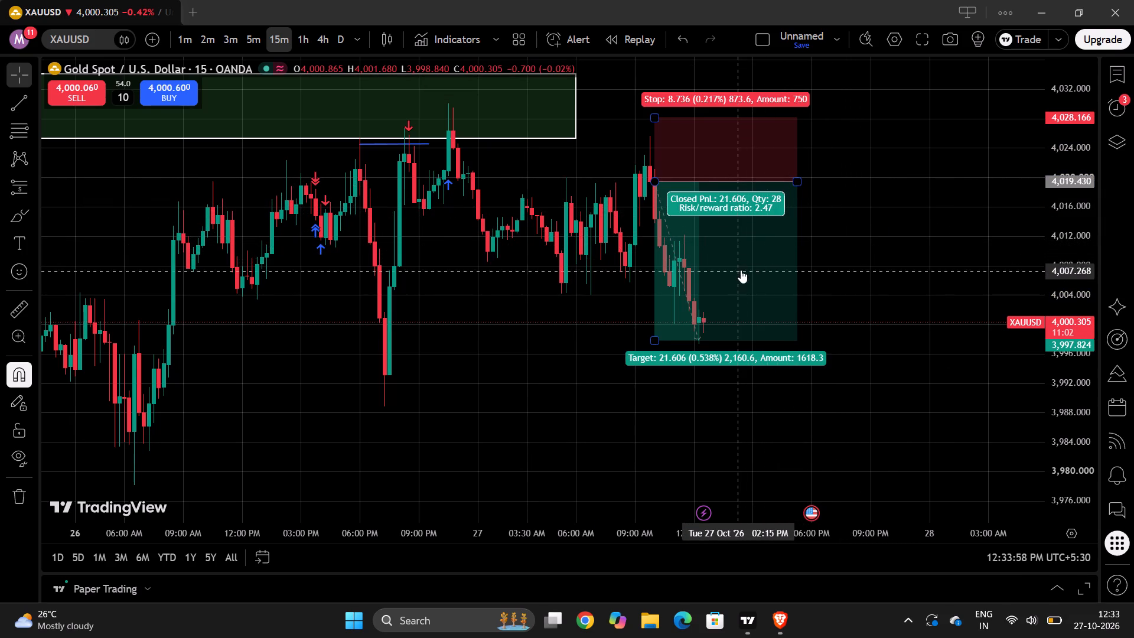
Look over the forex symbols in the watchlist and close it again.
click(1113, 72)
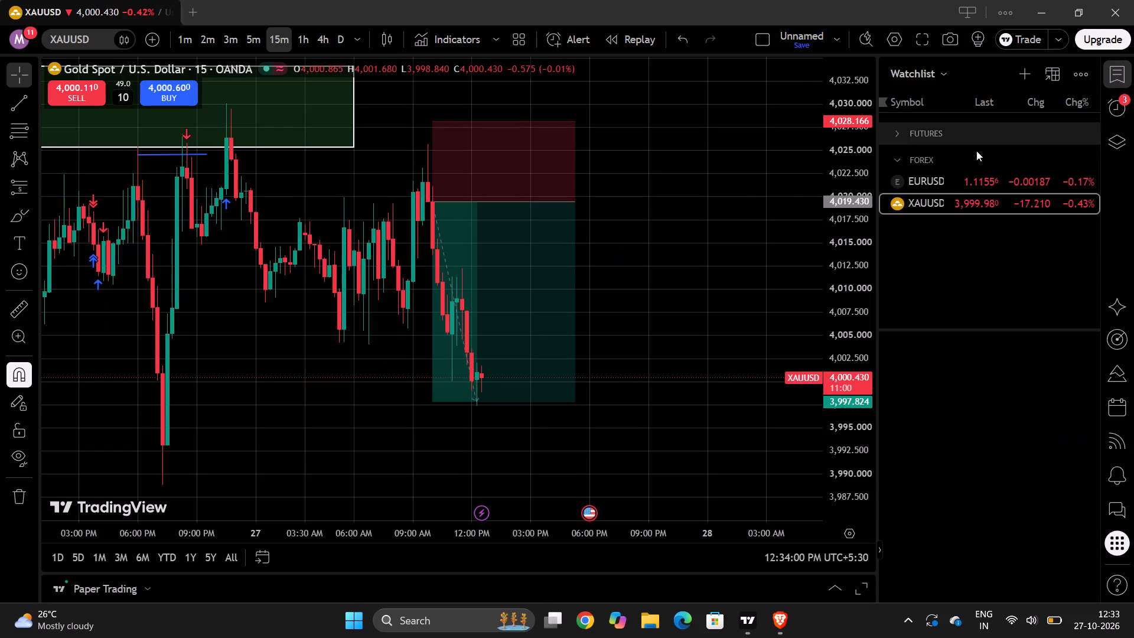
click(1119, 71)
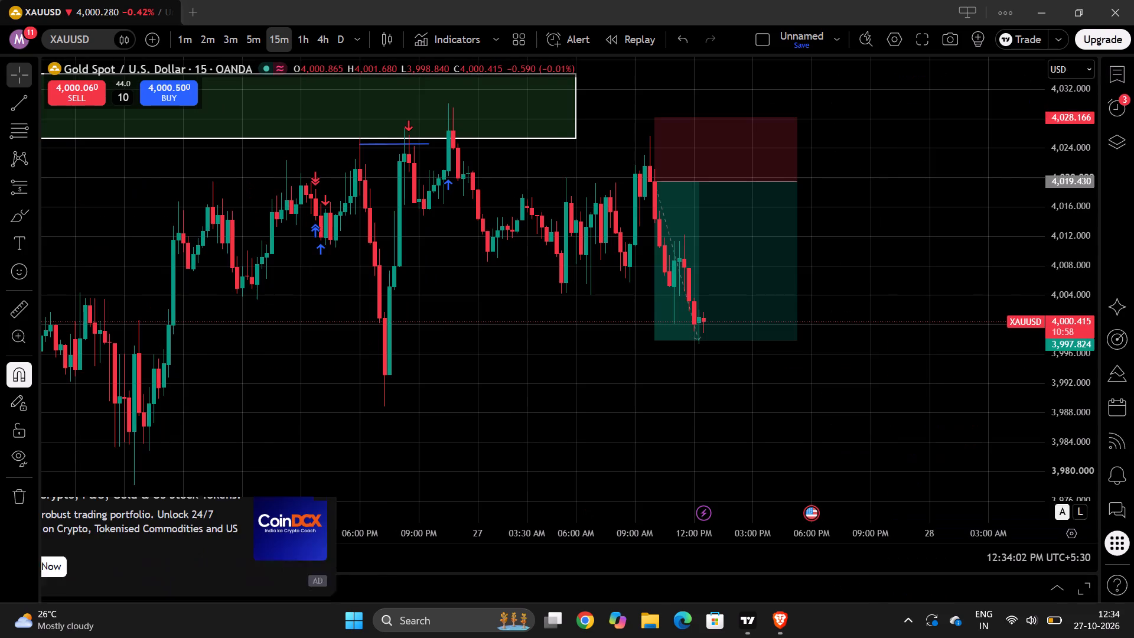
Examine the new short position against the wider XAUUSD price action since about 21 Oct '26.
scroll(908, 252, down, 8)
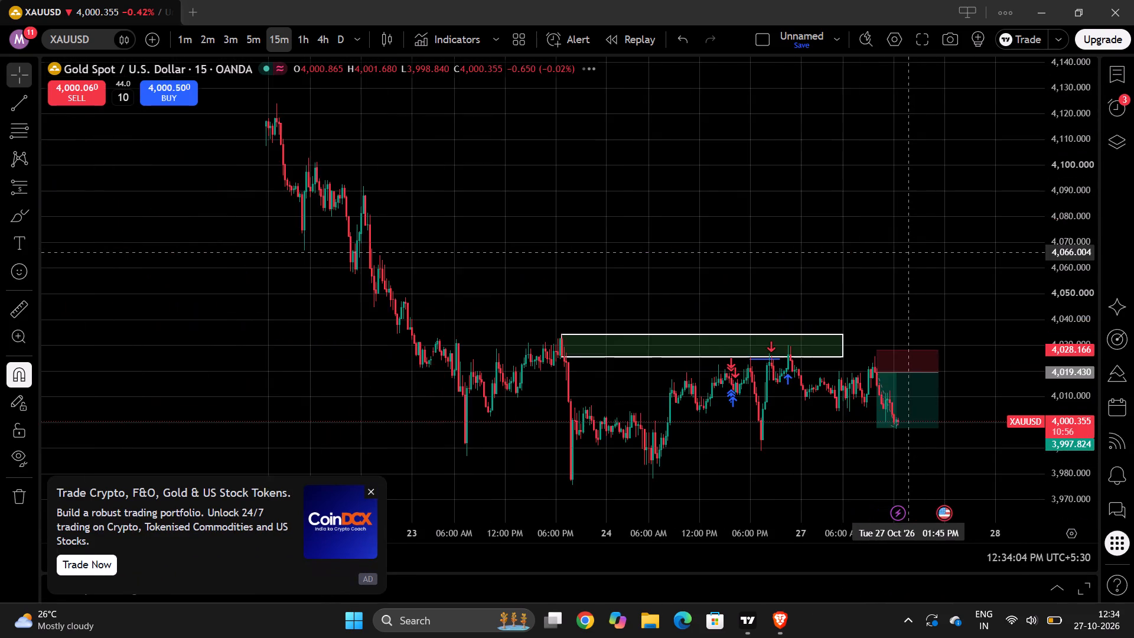
scroll(908, 252, down, 10)
scroll(908, 252, up, 7)
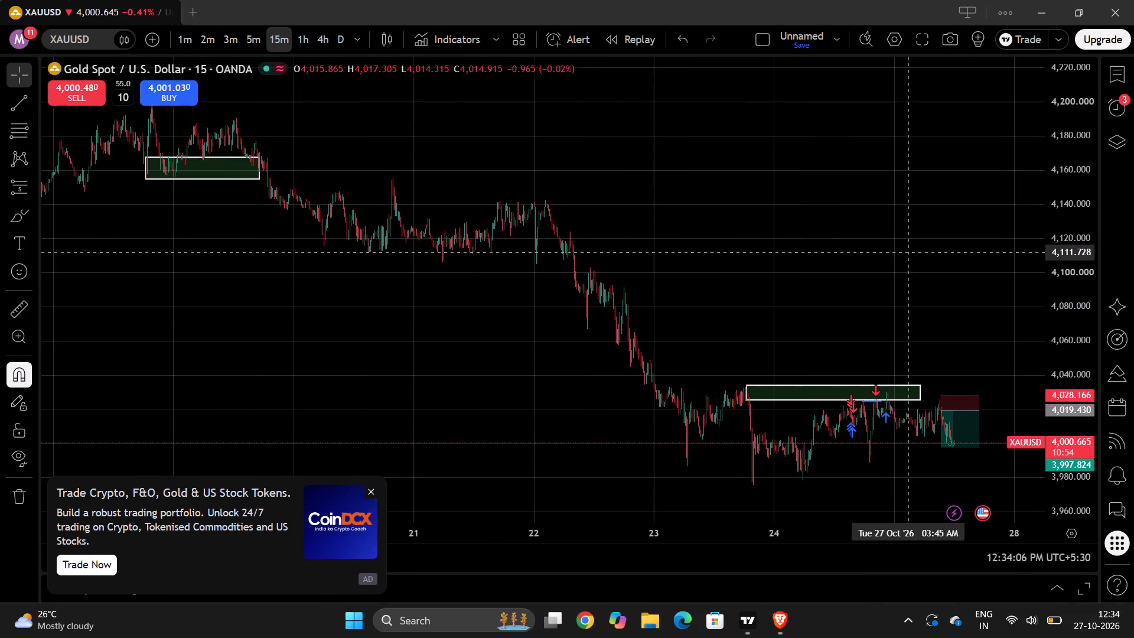
scroll(908, 252, up, 15)
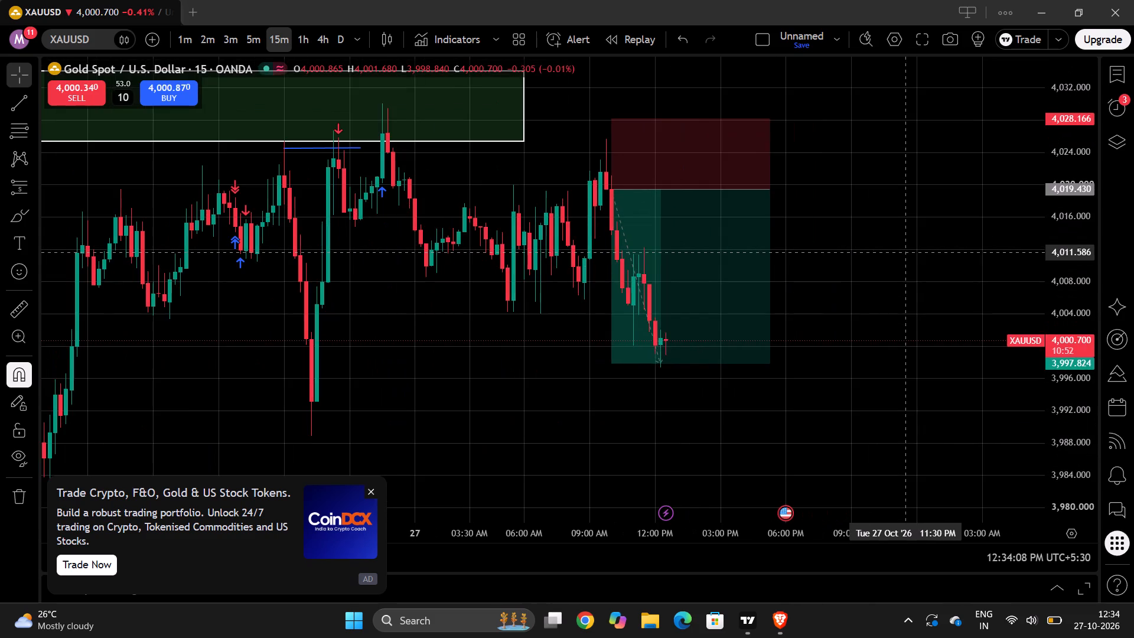
scroll(908, 252, up, 1)
scroll(908, 252, down, 4)
scroll(908, 252, up, 2)
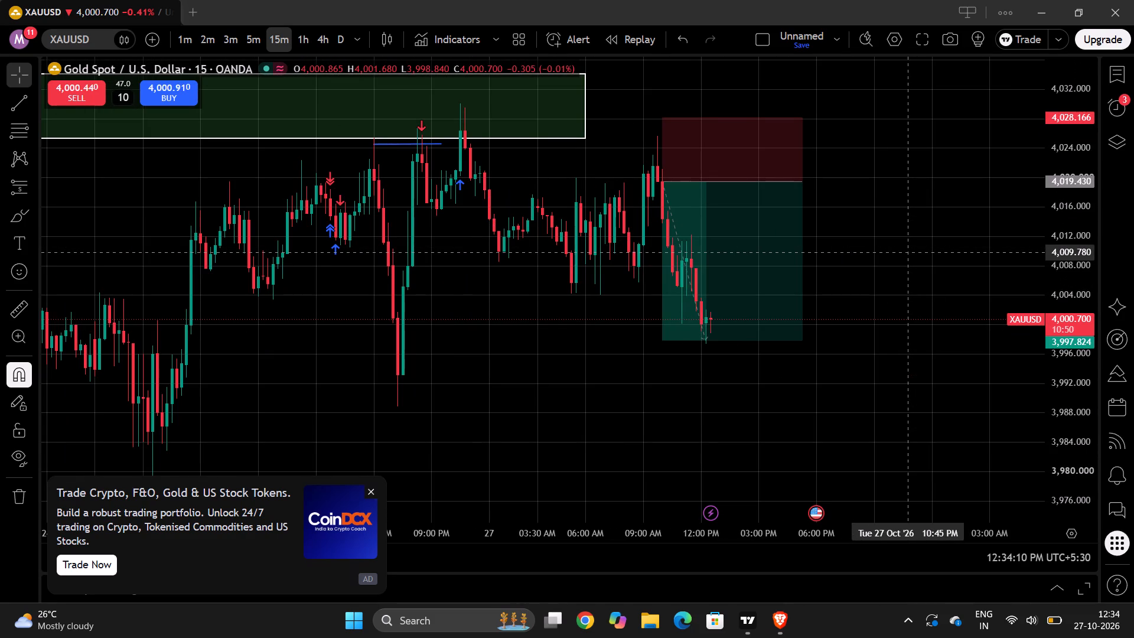
scroll(908, 252, up, 2)
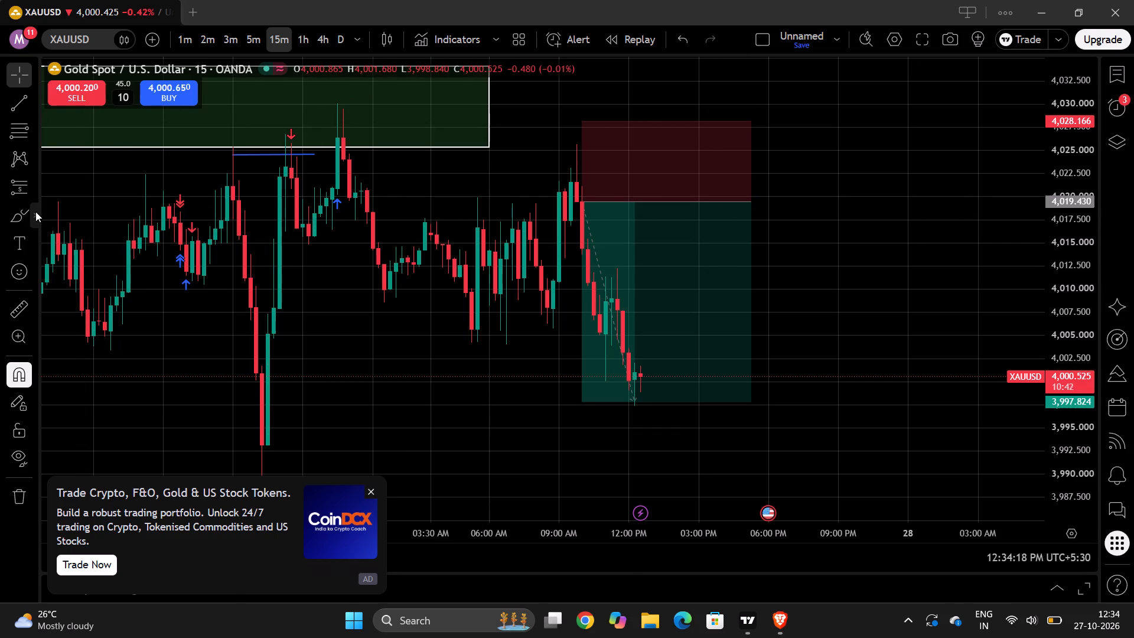
Draw a rectangle zone from 27 Oct '26 9:30 AM at 4,023.070 to 28 Oct 4:45 AM at about 4,016.737.
click(35, 211)
click(100, 328)
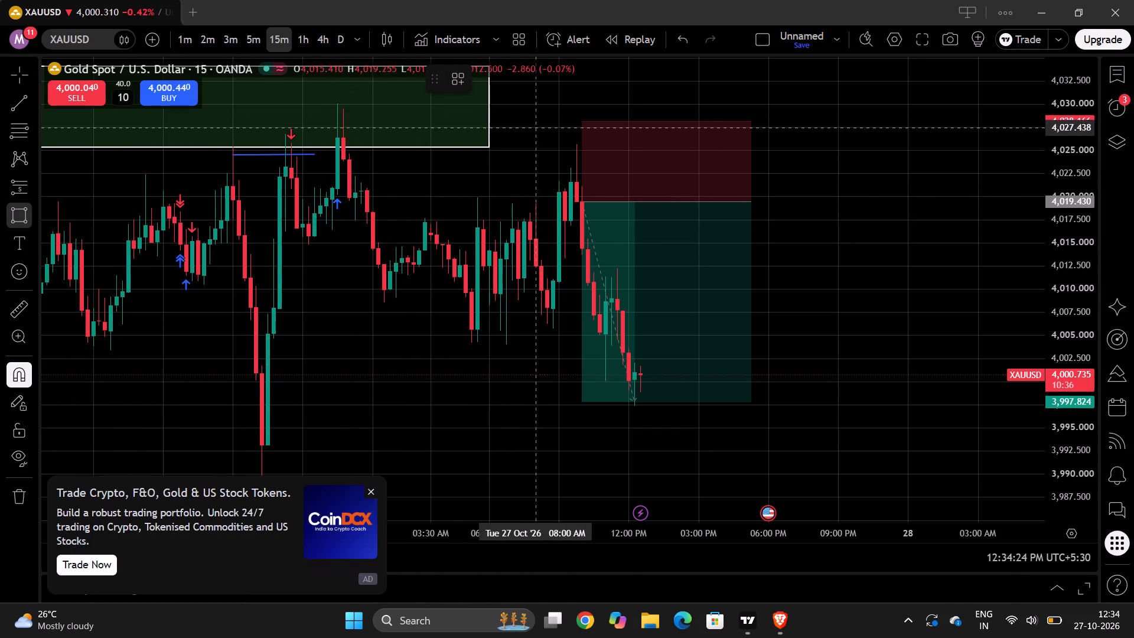
click(569, 168)
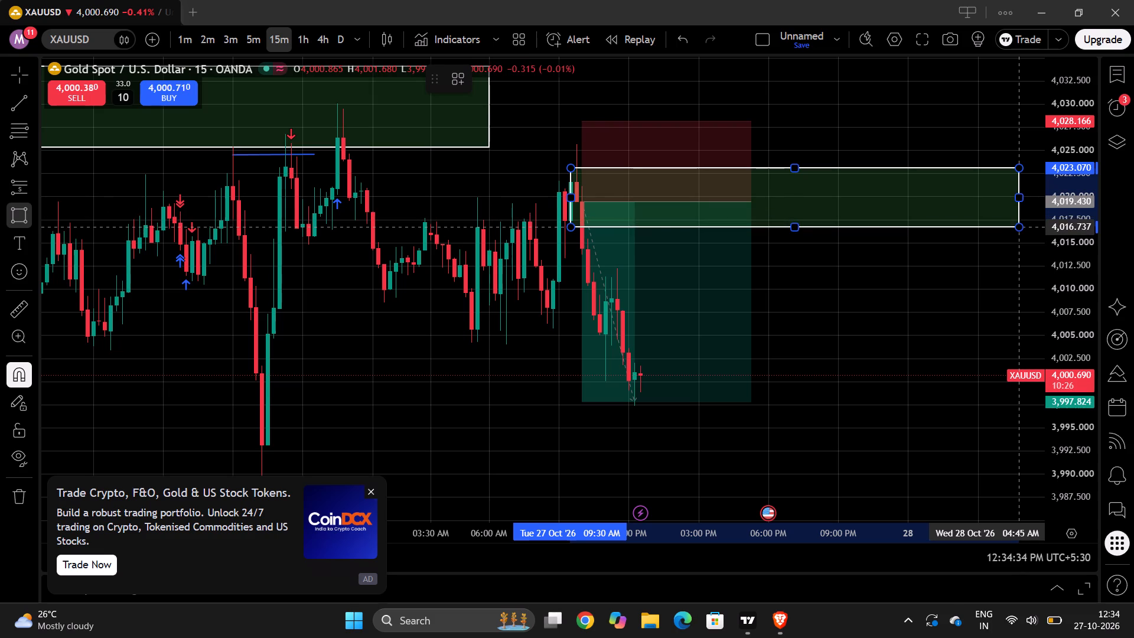
click(1020, 226)
click(830, 91)
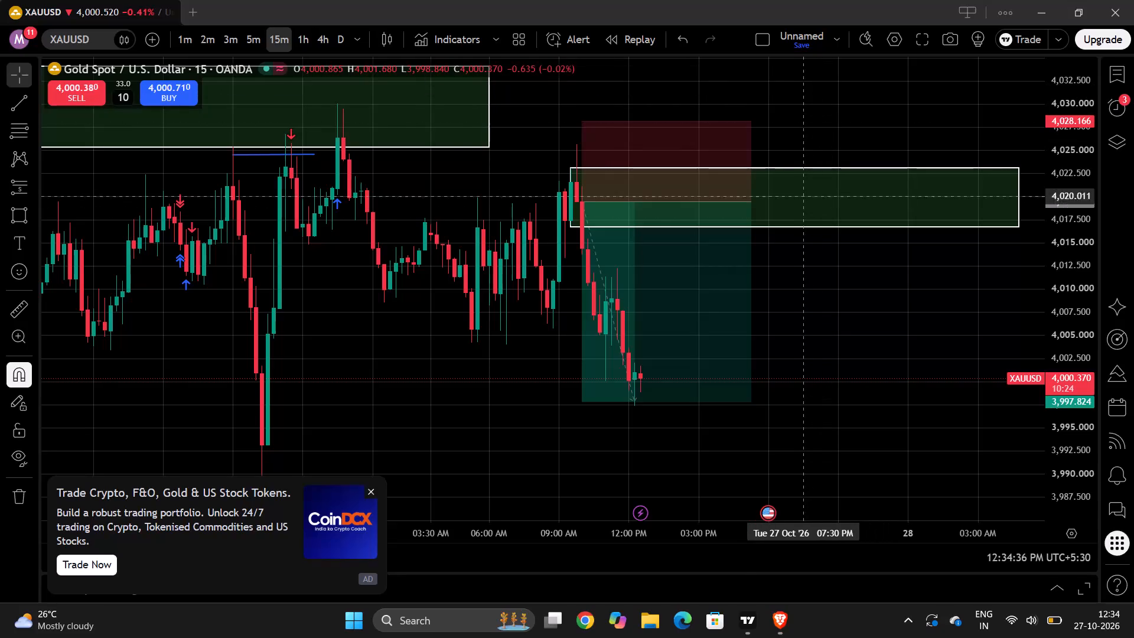
Delete the rectangle zone starting at 27 Oct '26 9:30 AM and the short position overlapping it.
click(811, 222)
click(826, 168)
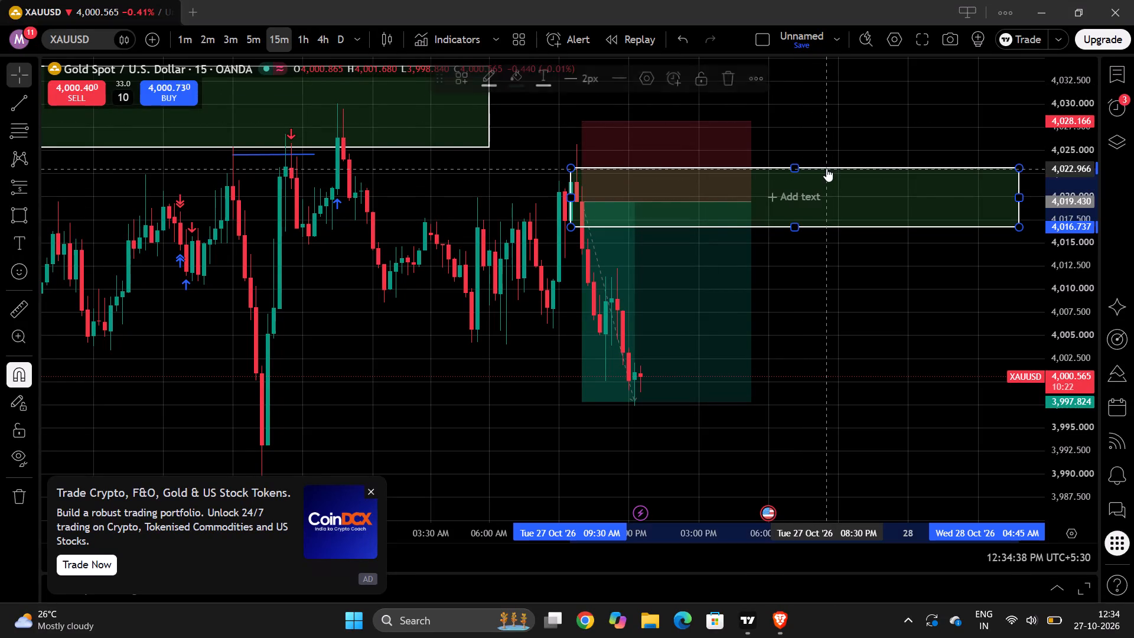
click(728, 76)
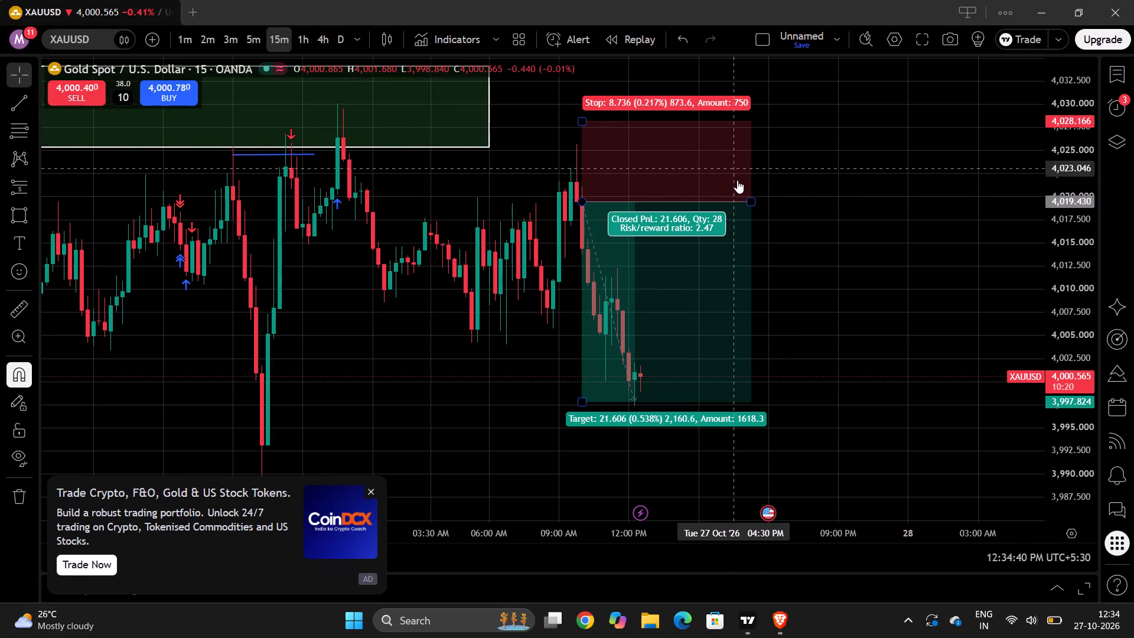
click(742, 206)
click(684, 76)
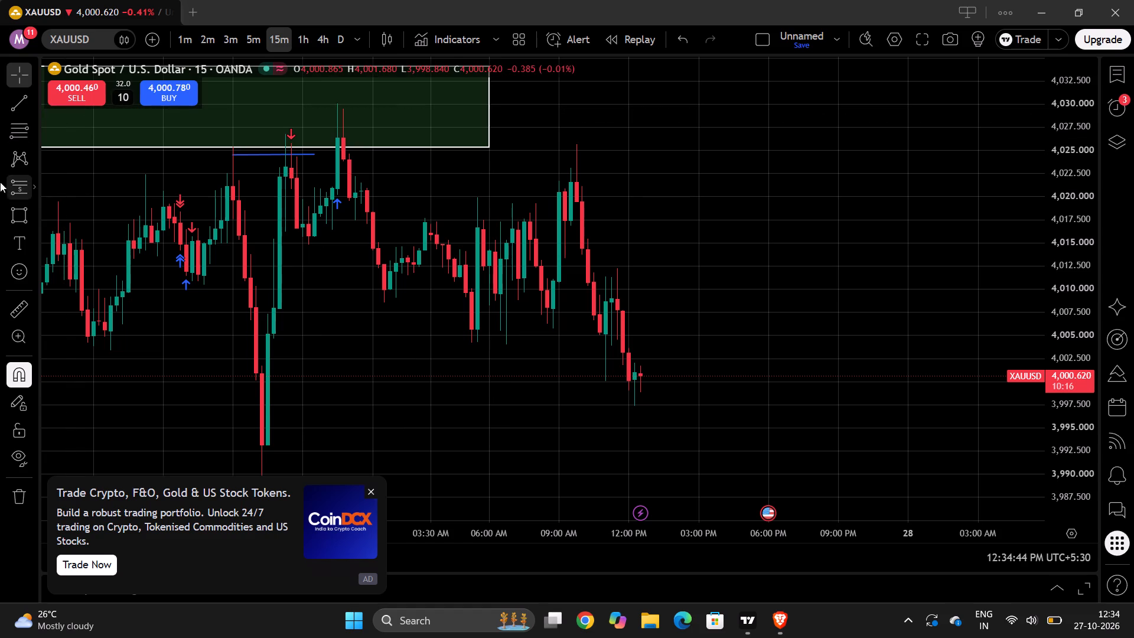
Draw a rectangle zone from the 27 Oct '26 9:45 AM candle's high at 4,025.630 to 28 Oct 4:45 AM at about 4,020.570.
click(11, 215)
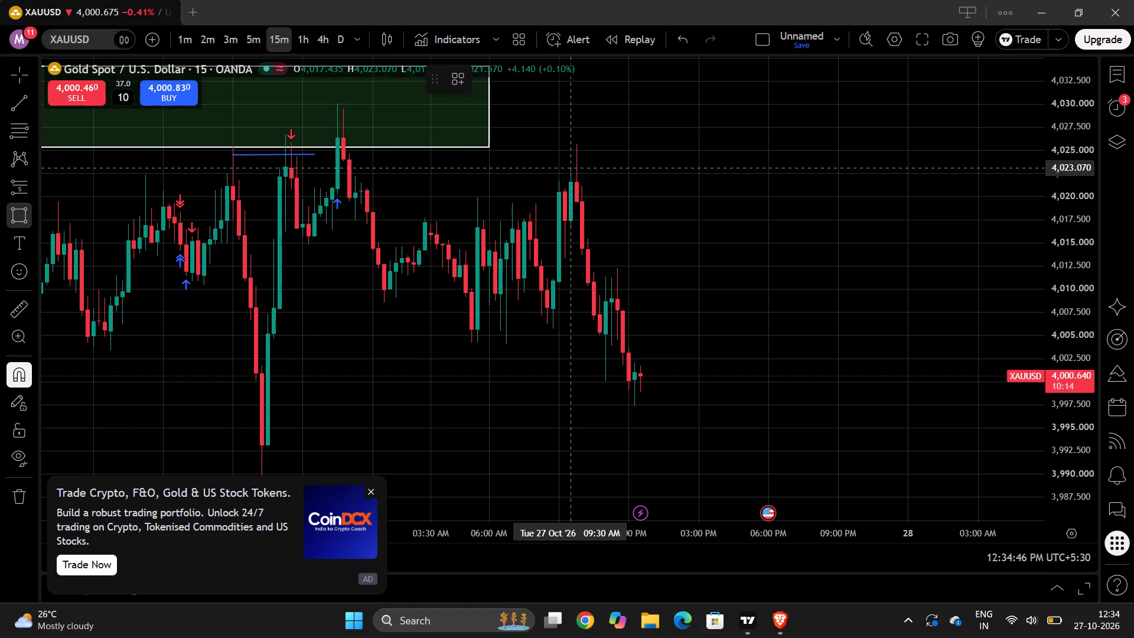
click(575, 145)
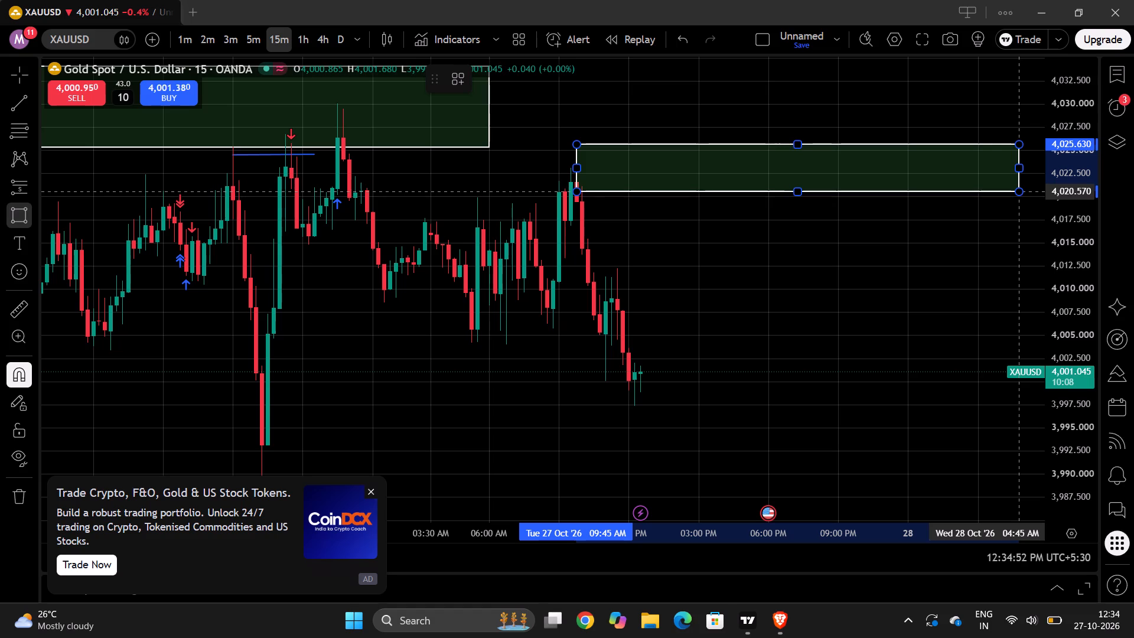
click(1020, 191)
click(918, 266)
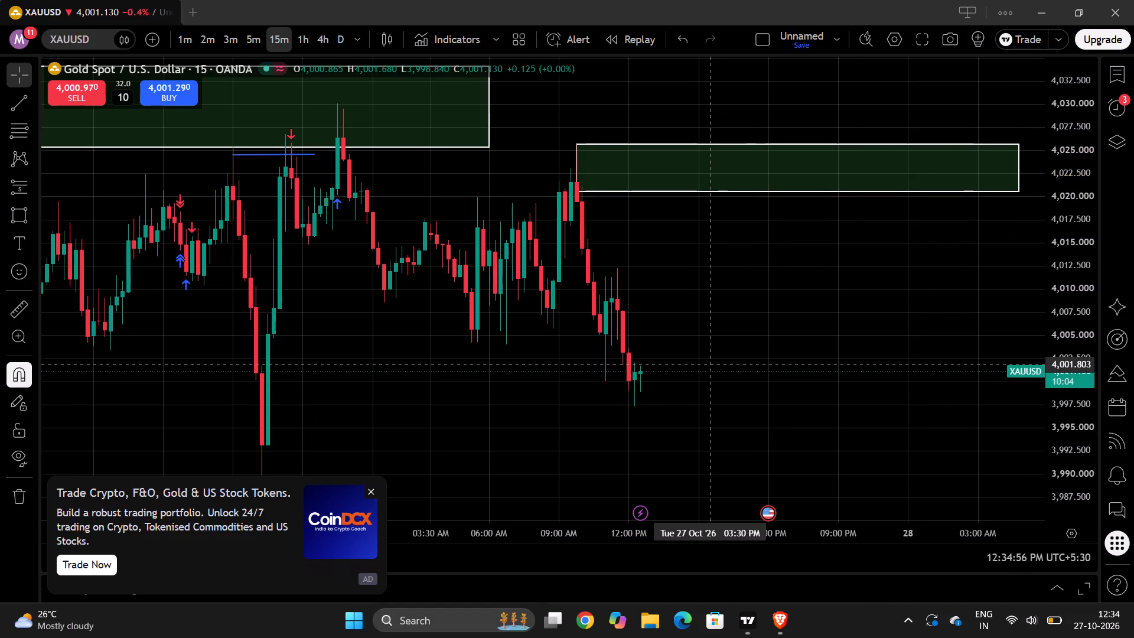
Dismiss the CoinDCX advertisement covering part of the chart.
scroll(712, 364, up, 3)
scroll(688, 367, down, 1)
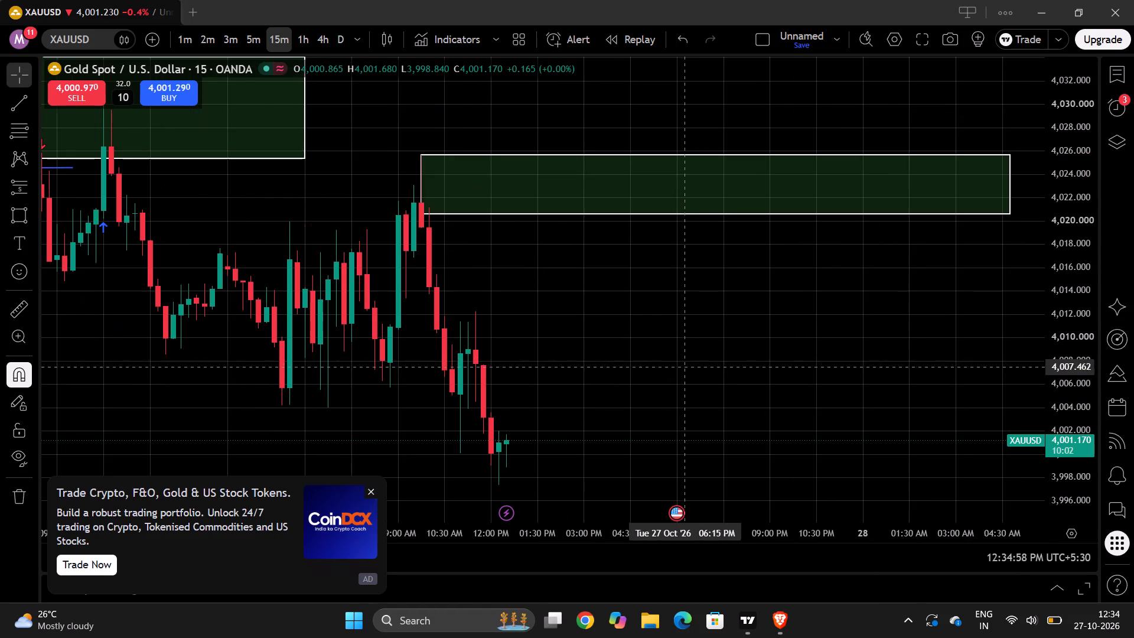
scroll(688, 367, down, 1)
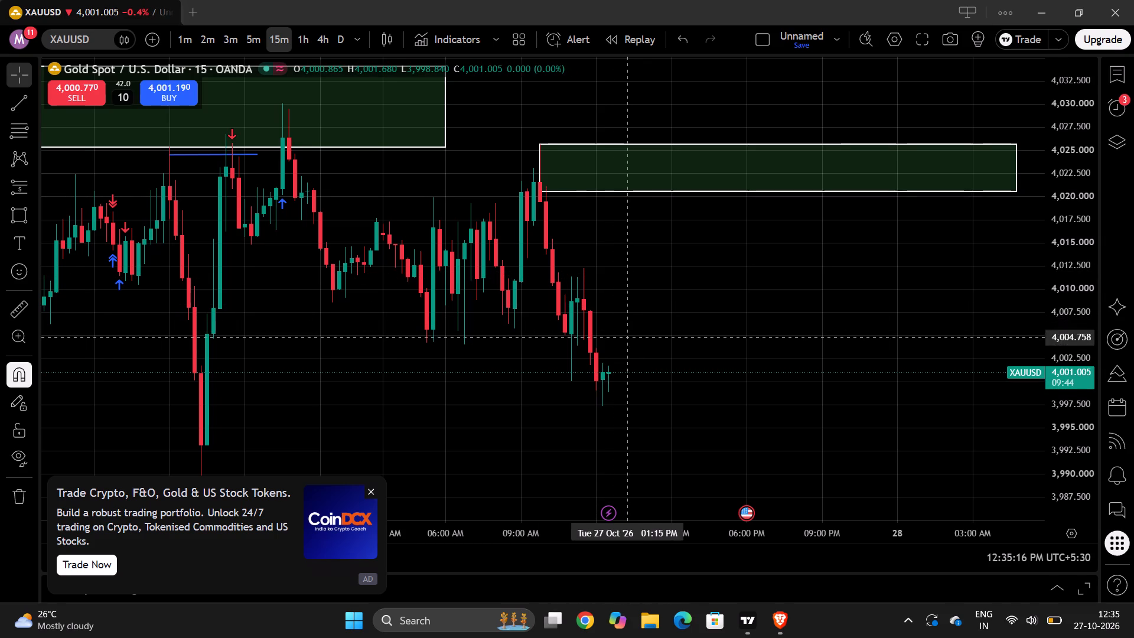
scroll(616, 315, up, 2)
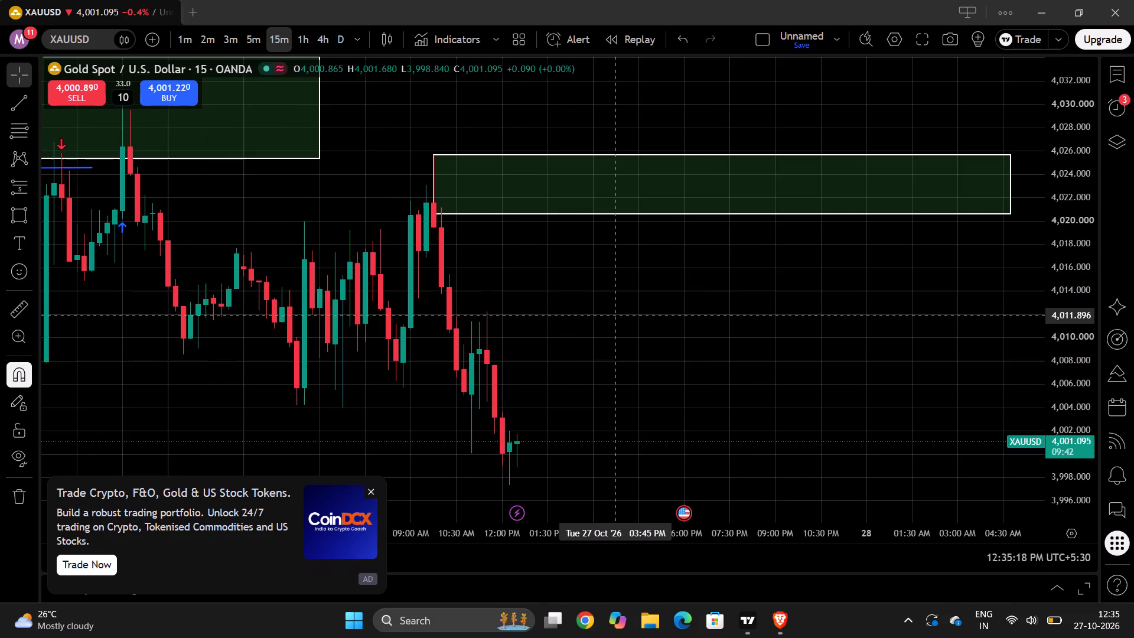
click(371, 492)
Draw a second rectangle zone from 27 Oct '26 11:15 AM at 4,011.310 to about 28 Oct 4:15 AM at about 4,007.5.
drag(408, 471, 411, 339)
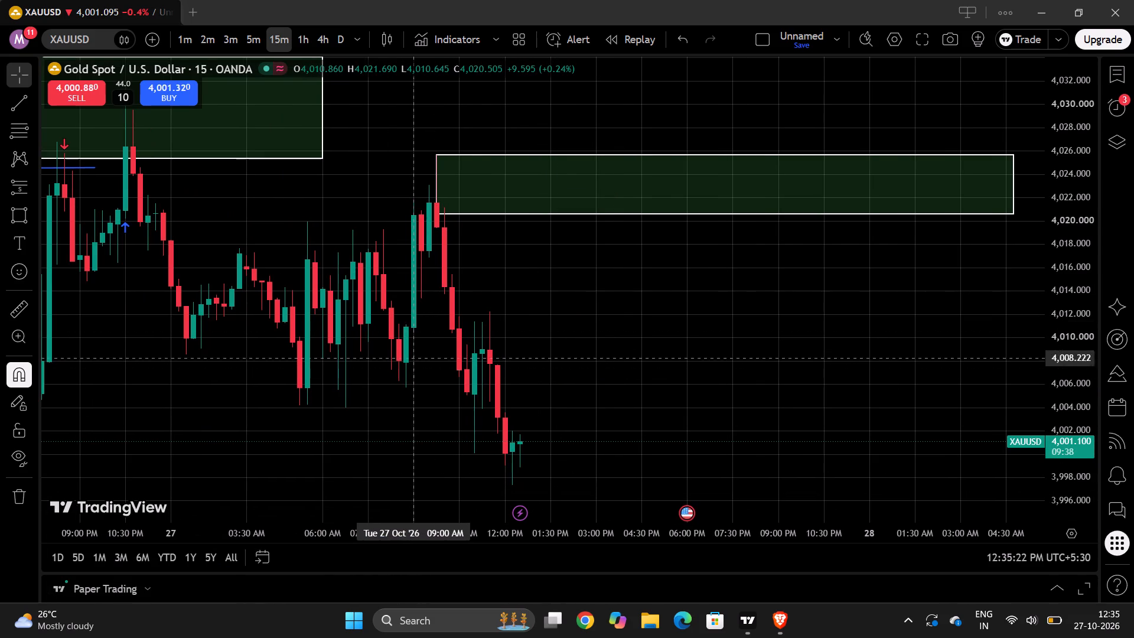
drag(411, 339, 411, 334)
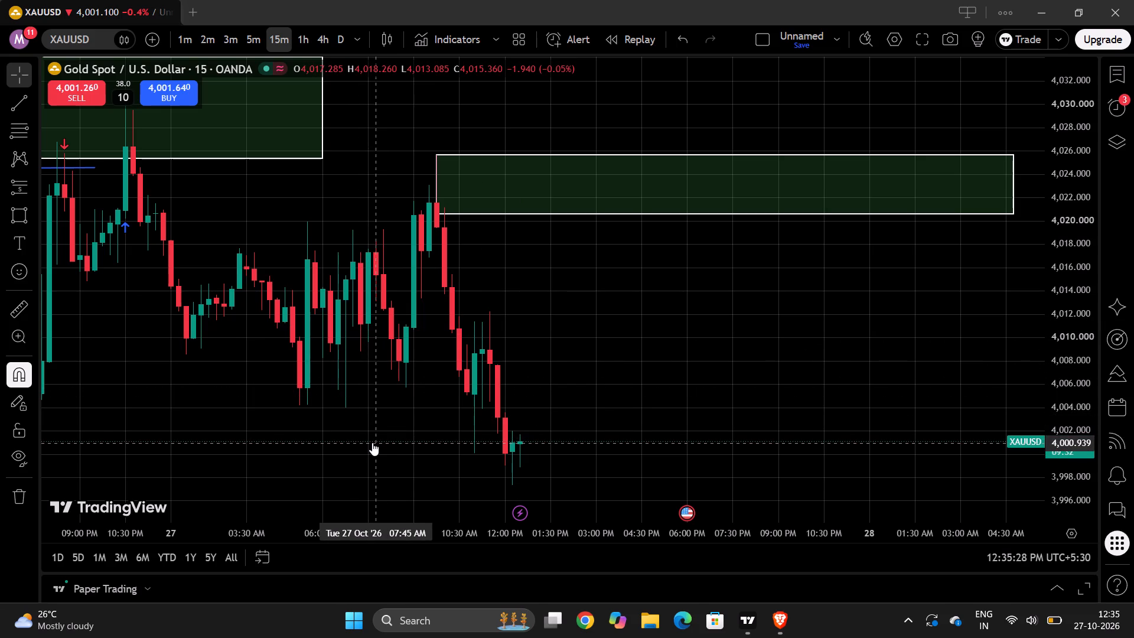
click(21, 218)
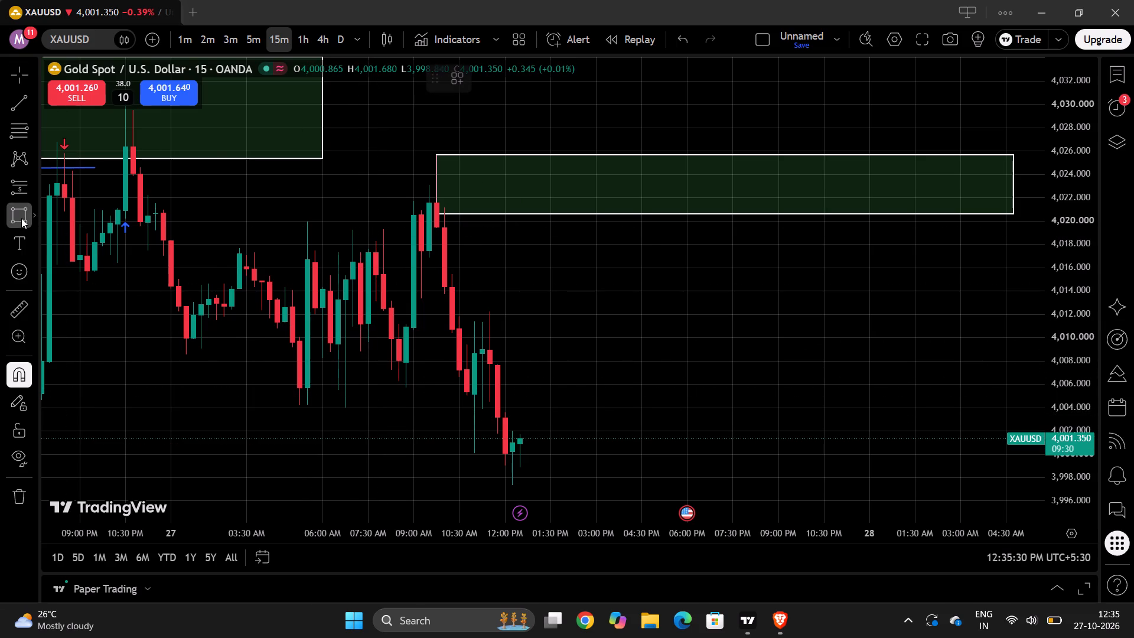
click(484, 318)
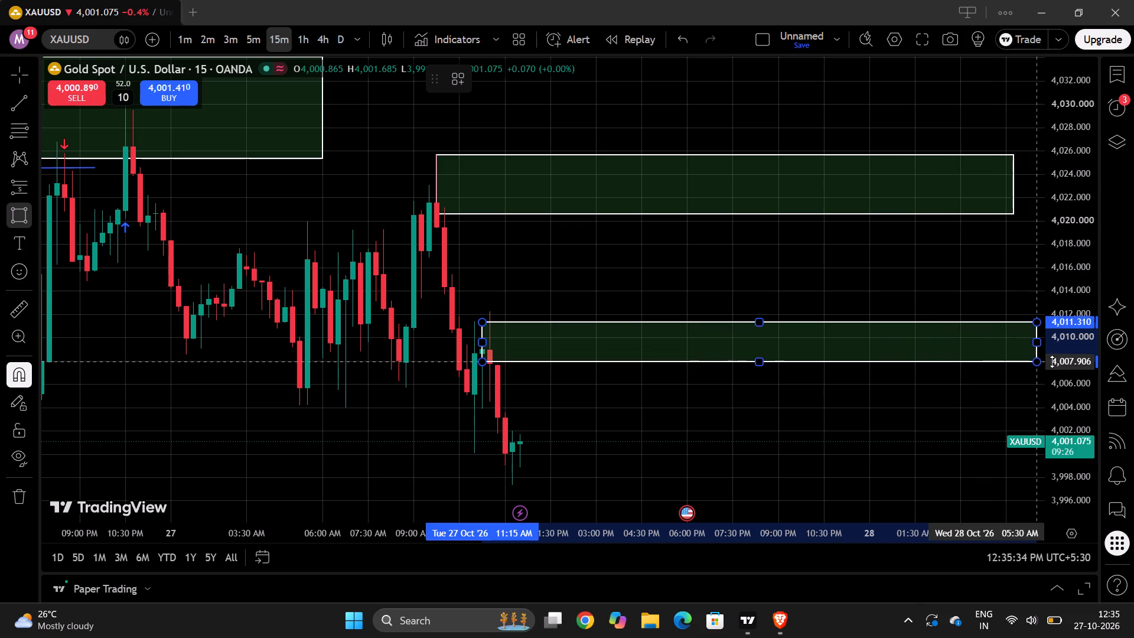
click(998, 365)
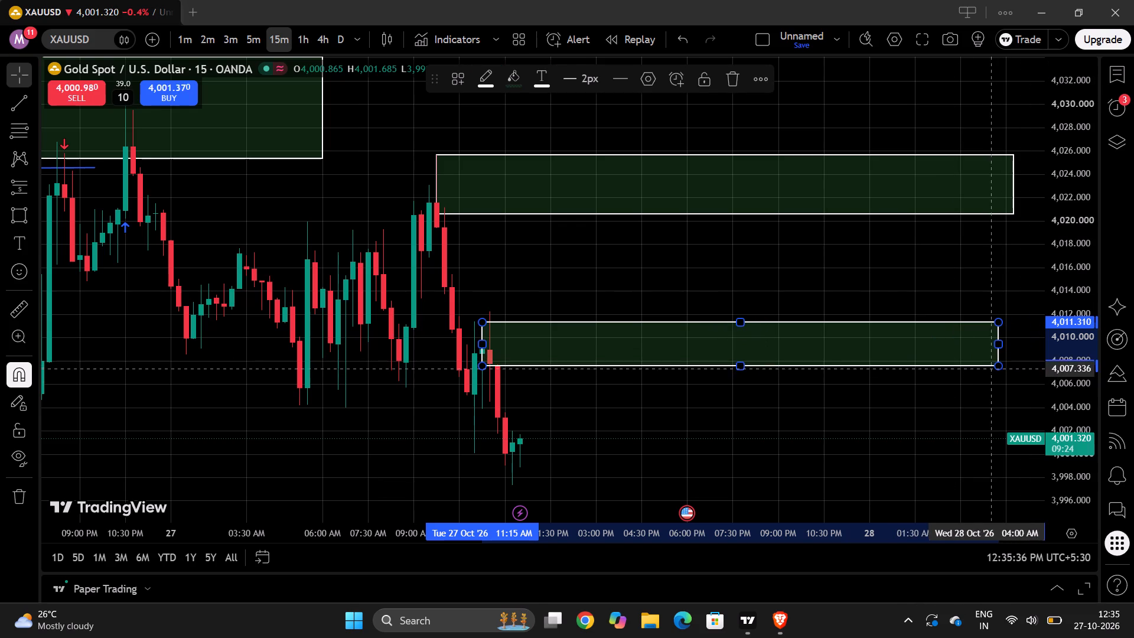
click(902, 417)
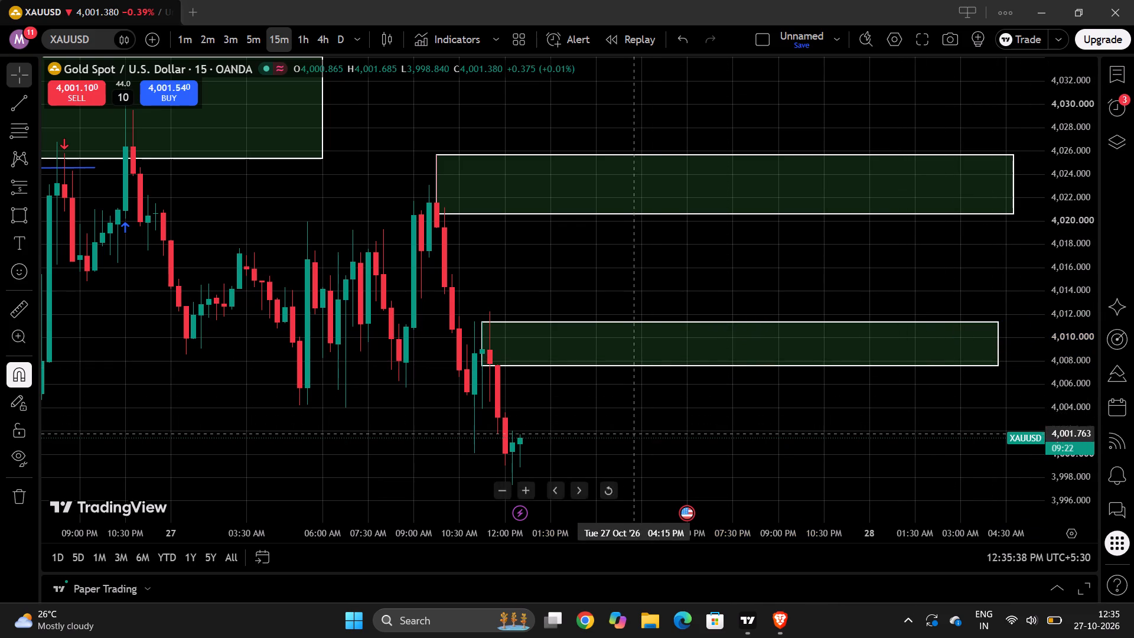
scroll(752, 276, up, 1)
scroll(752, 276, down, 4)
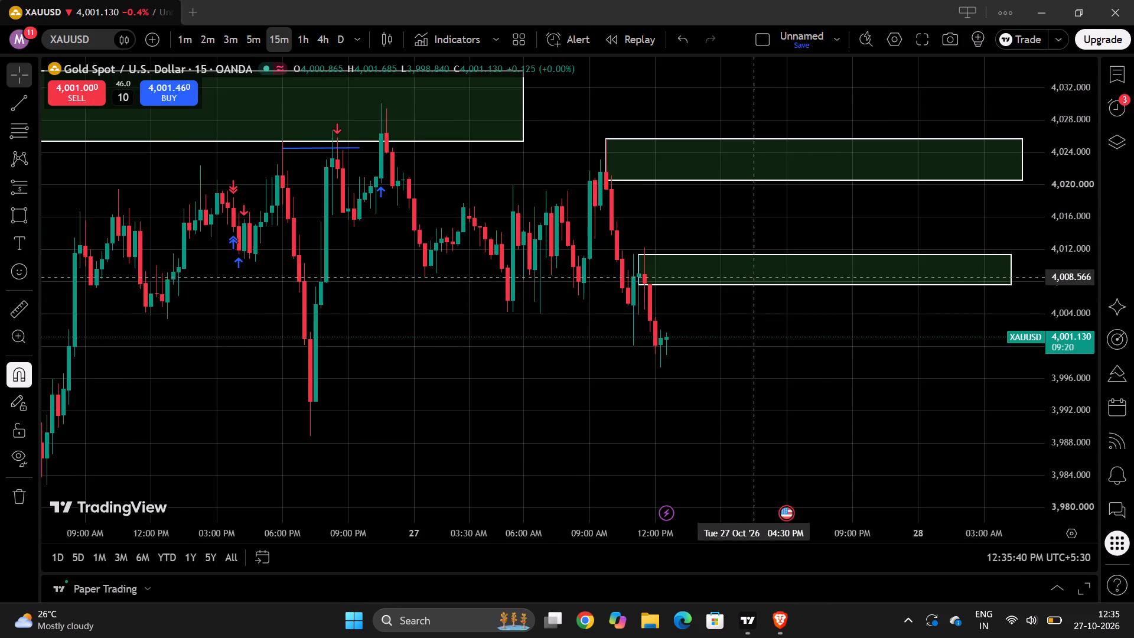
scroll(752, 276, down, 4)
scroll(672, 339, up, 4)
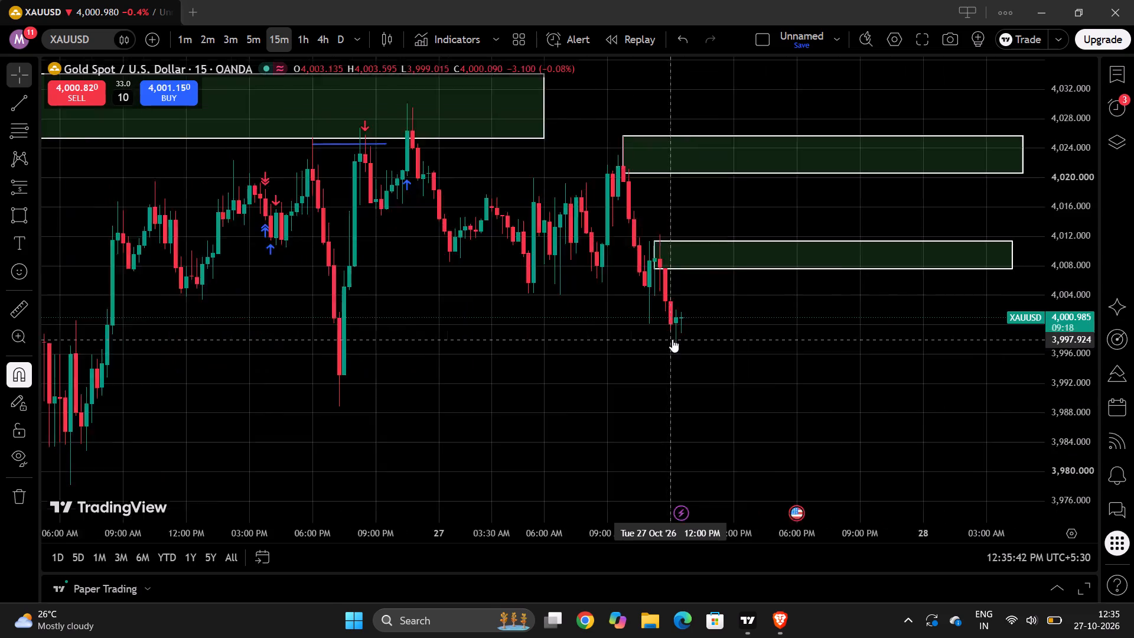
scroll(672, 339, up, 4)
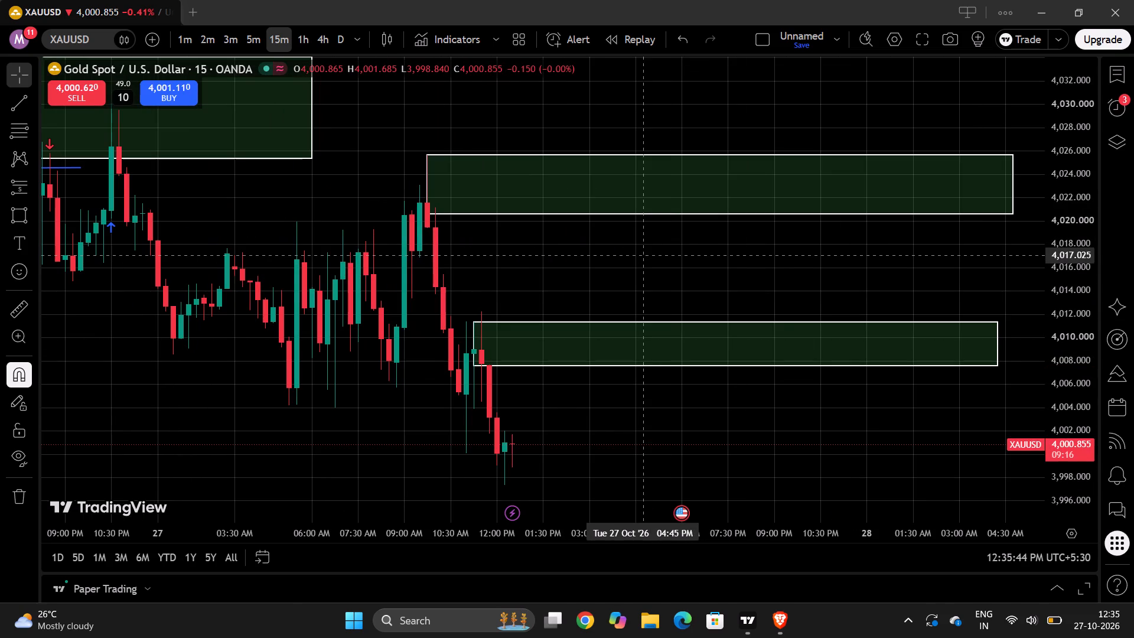
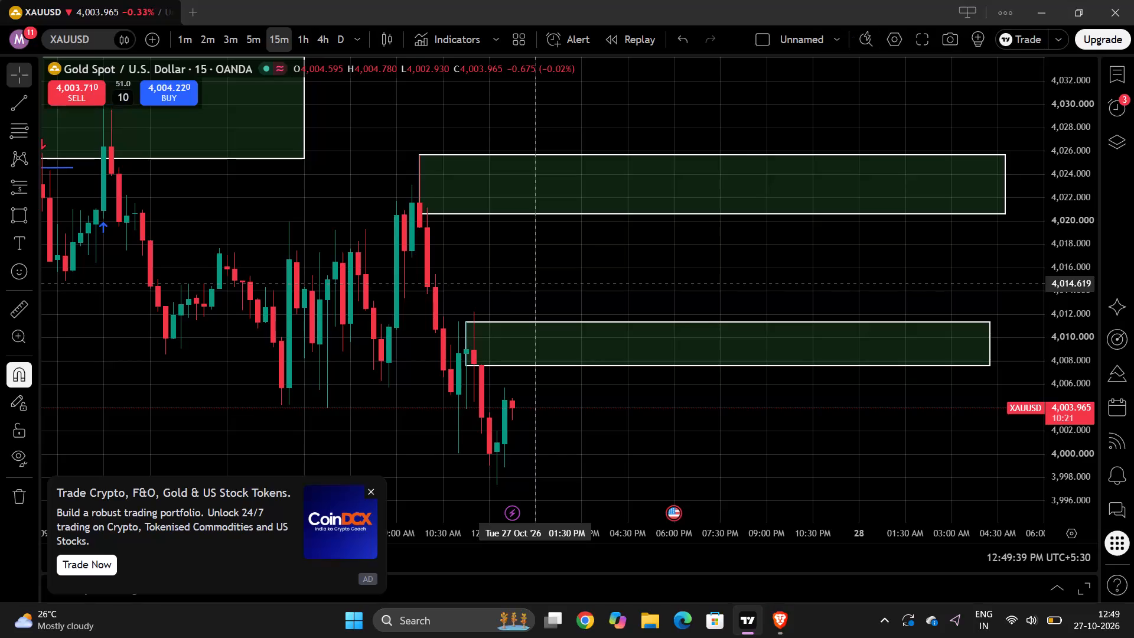
Extend the bottom edge of the lower rectangle zone, starting 27 Oct '26 11:15 AM, down to about 4,004.
click(592, 370)
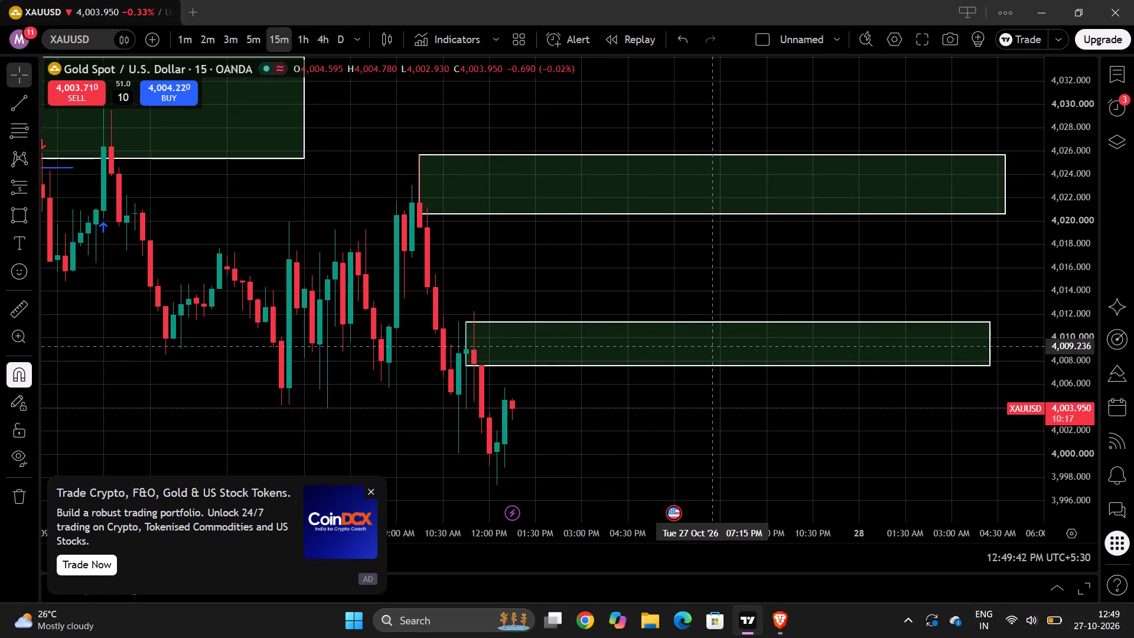
drag(731, 368, 737, 402)
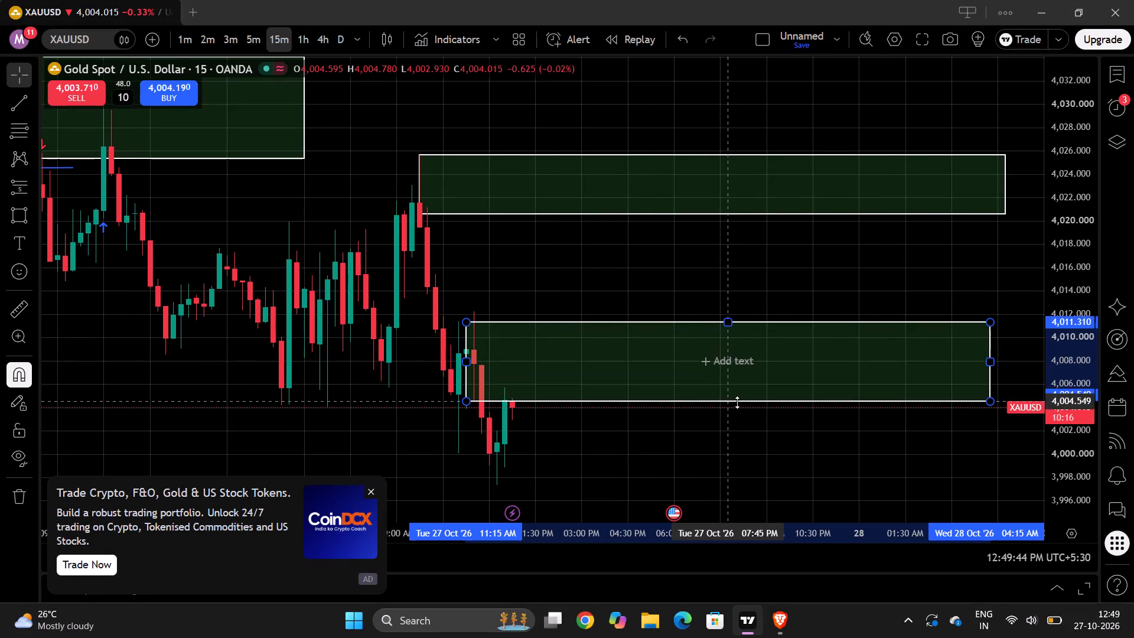
drag(737, 402, 738, 406)
click(714, 269)
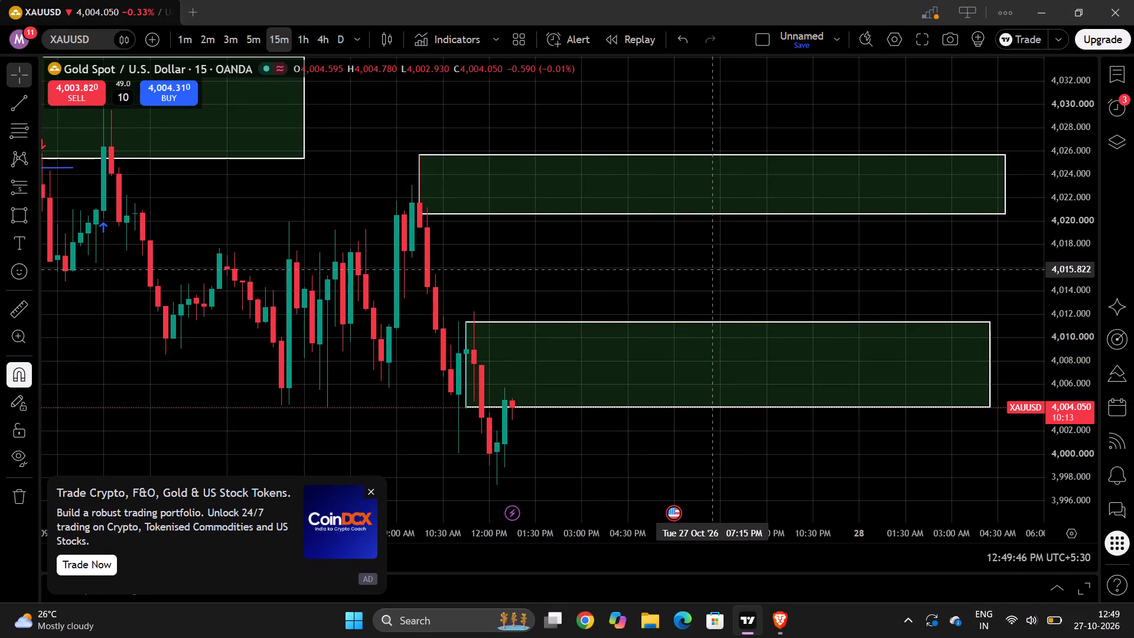
Switch the XAUUSD chart to the 5-minute timeframe and view recent price action around both rectangle zones.
drag(843, 279, 658, 317)
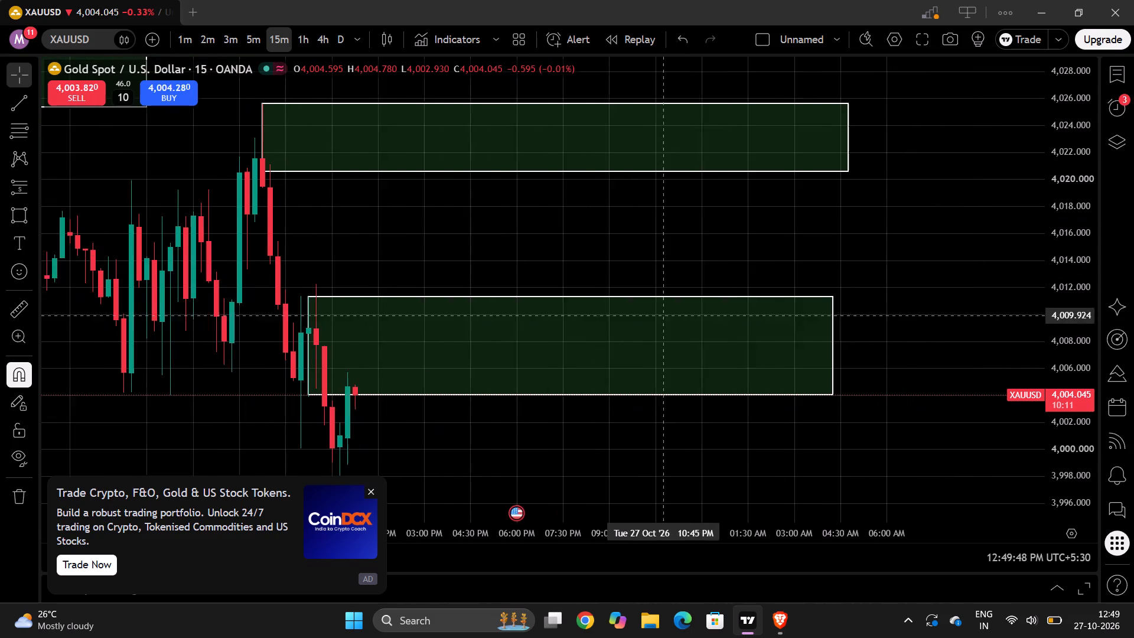
drag(658, 317, 654, 318)
click(262, 34)
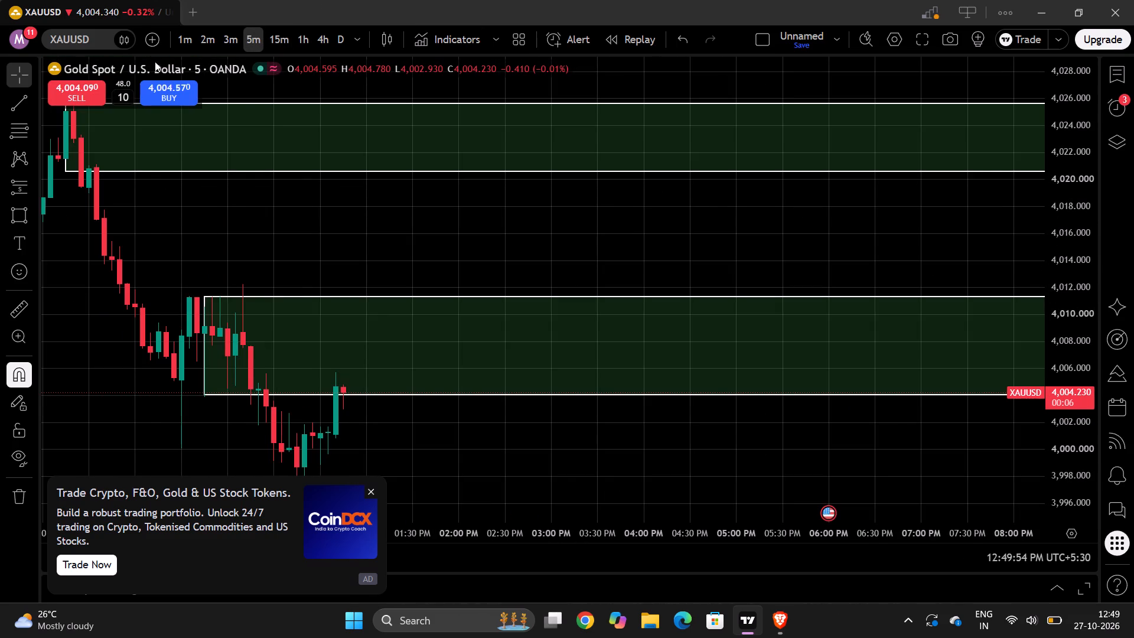
click(256, 399)
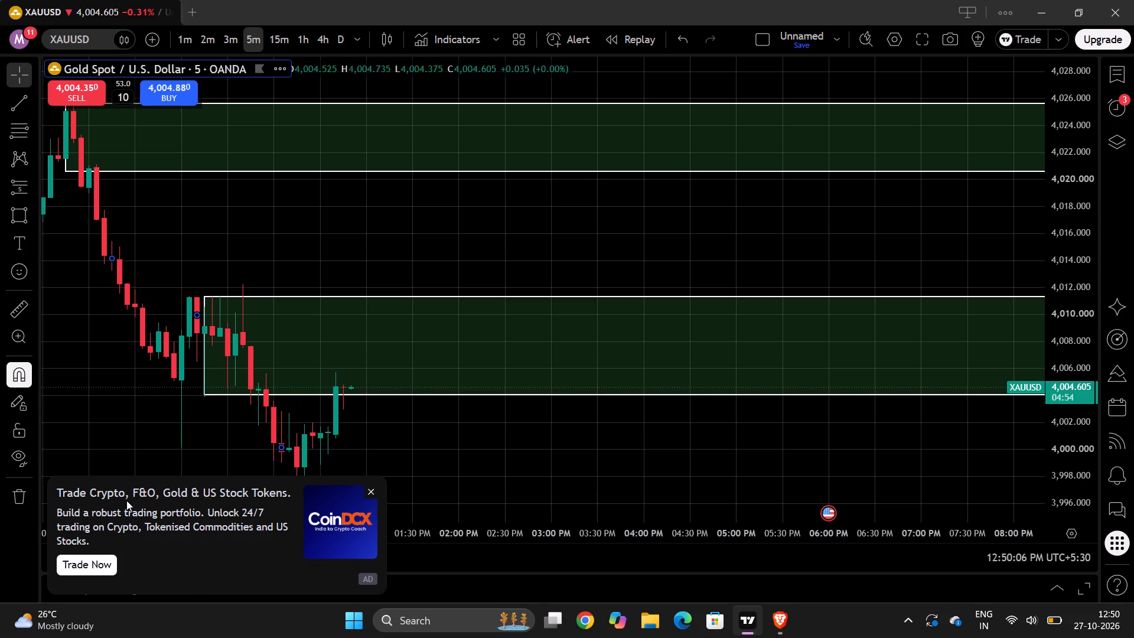
scroll(532, 453, down, 3)
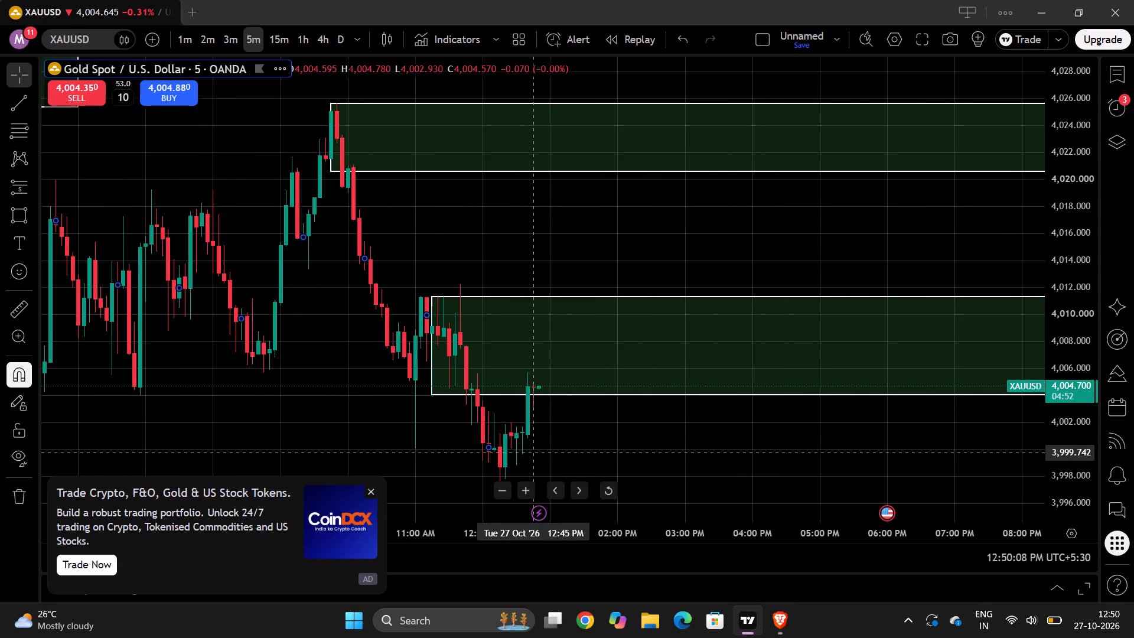
drag(619, 455, 530, 353)
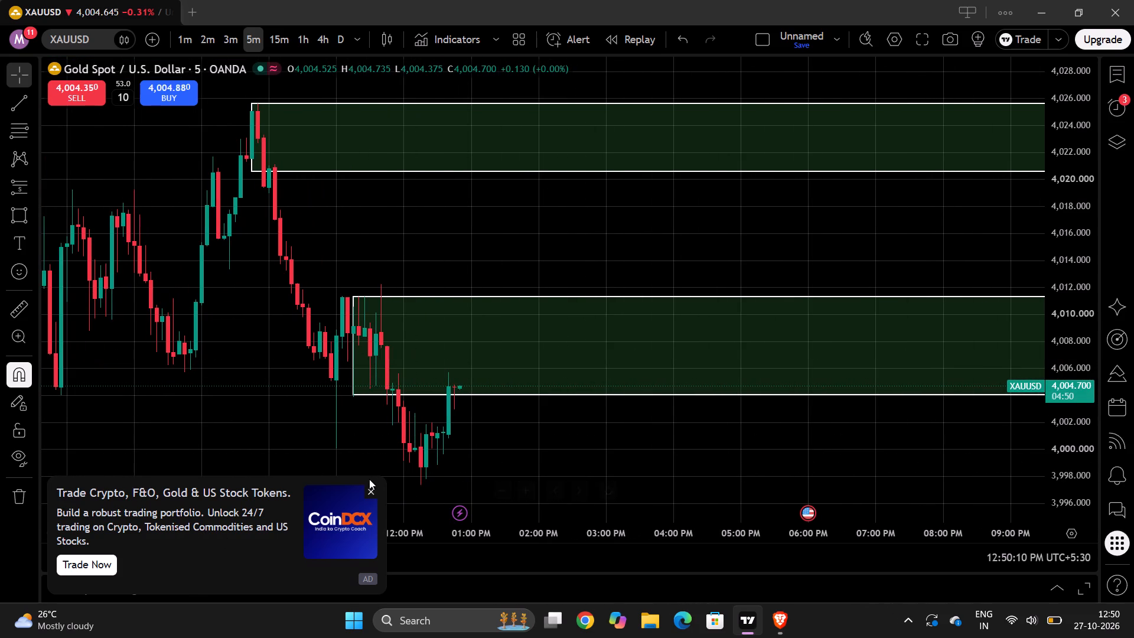
Dismiss the CoinDCX advertisement covering part of the chart.
click(371, 490)
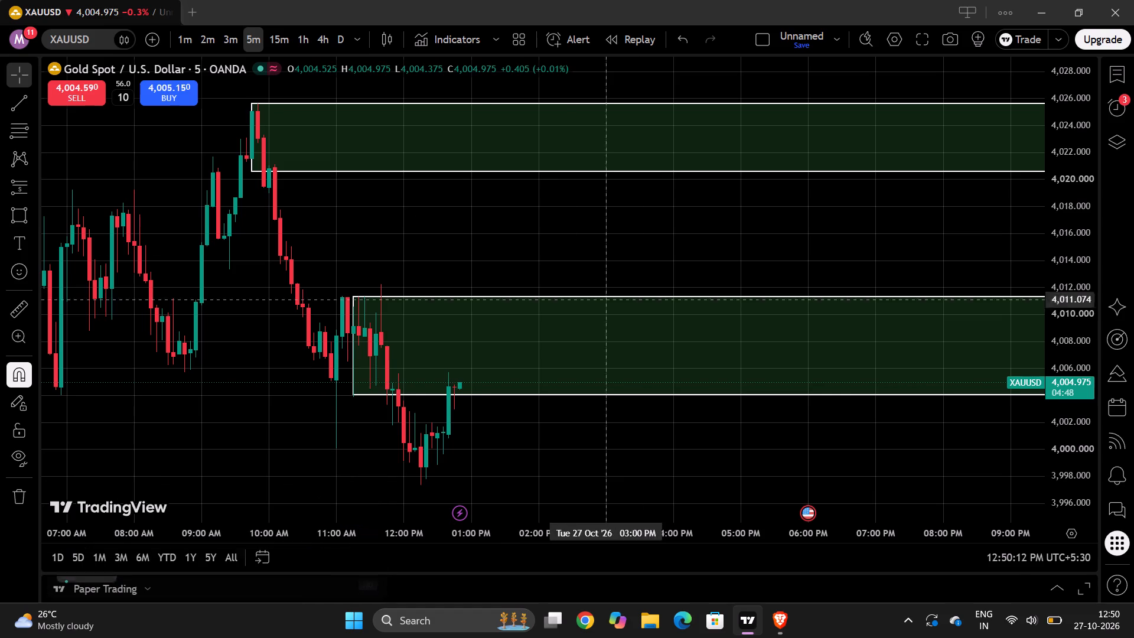
Minimize TradingView and switch to the Traders Casa EUR/USD backtest session in Brave.
click(1047, 13)
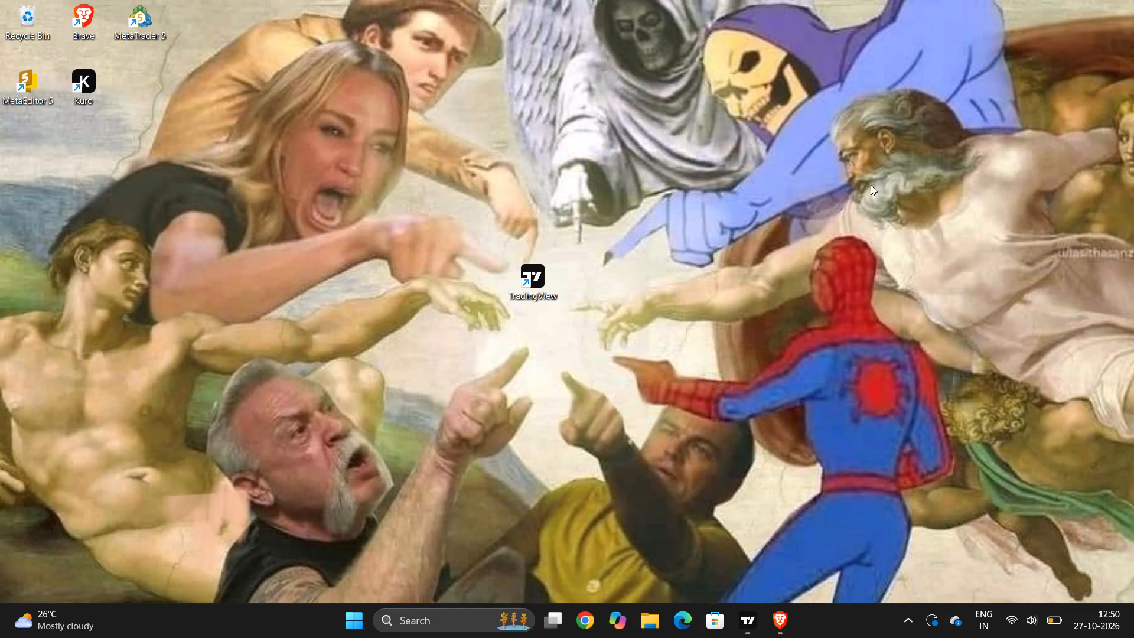
click(780, 624)
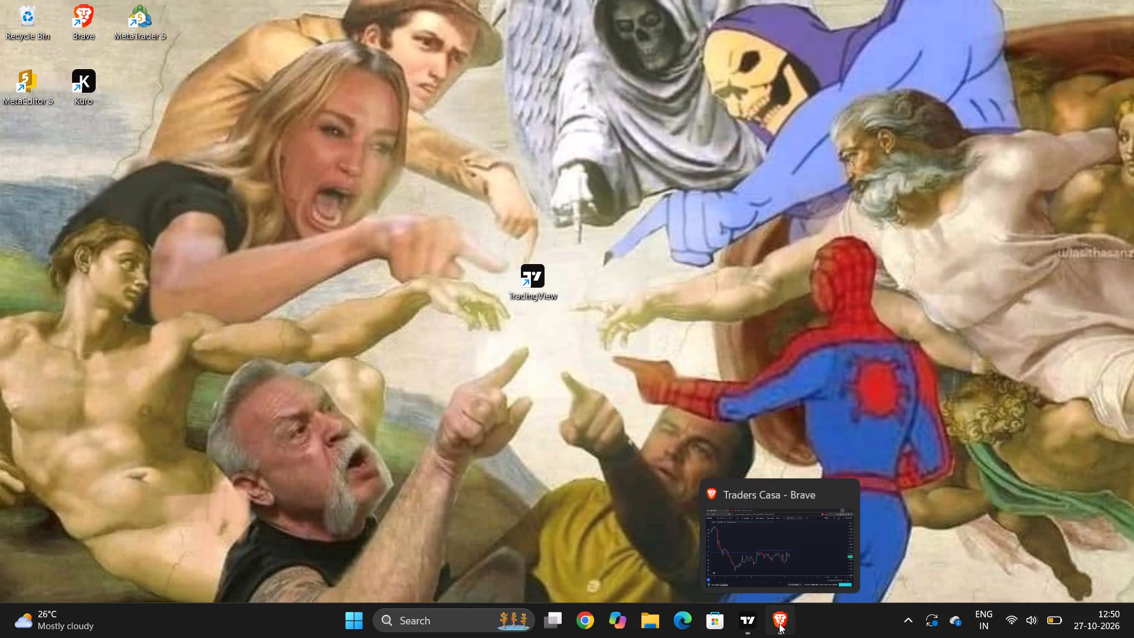
click(777, 539)
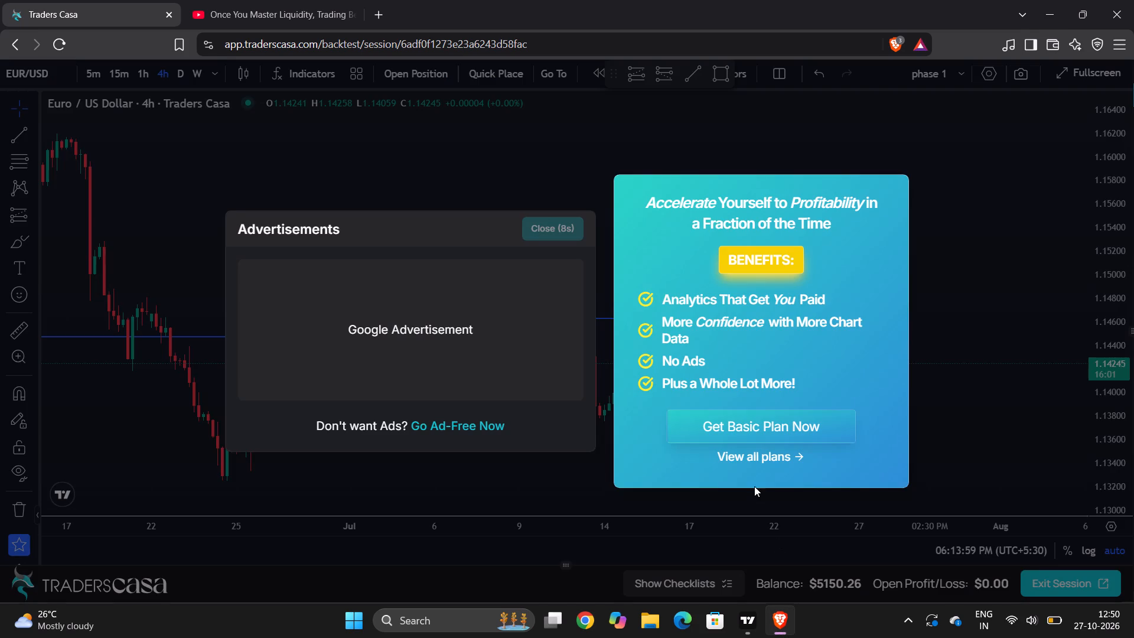
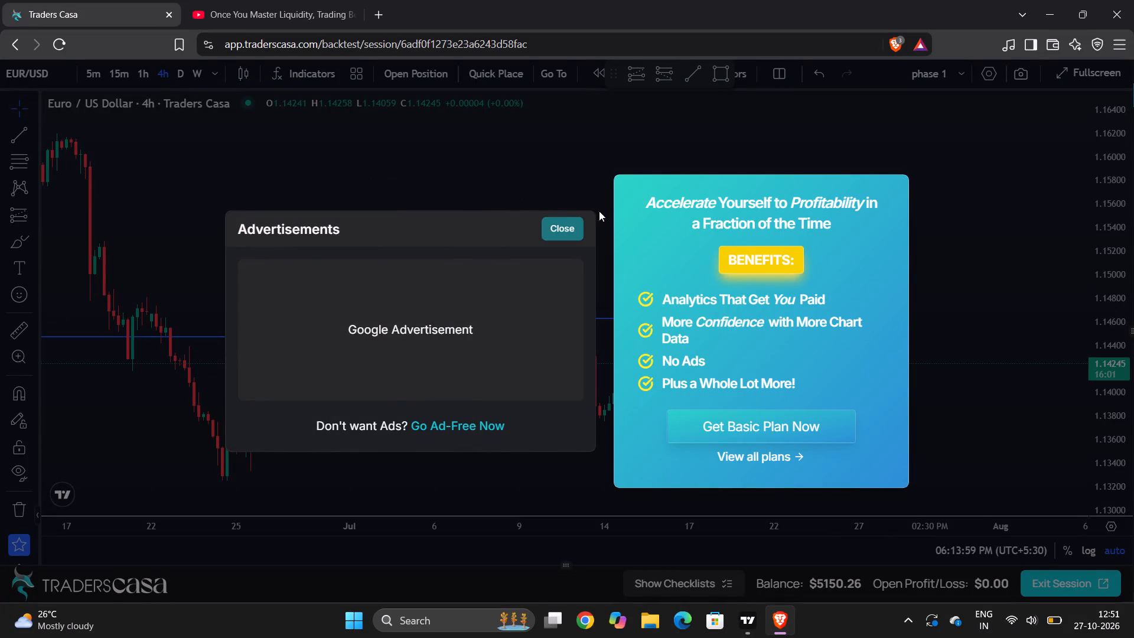
Close the advertisement overlay and show the EUR/USD backtest chart in fullscreen.
click(576, 230)
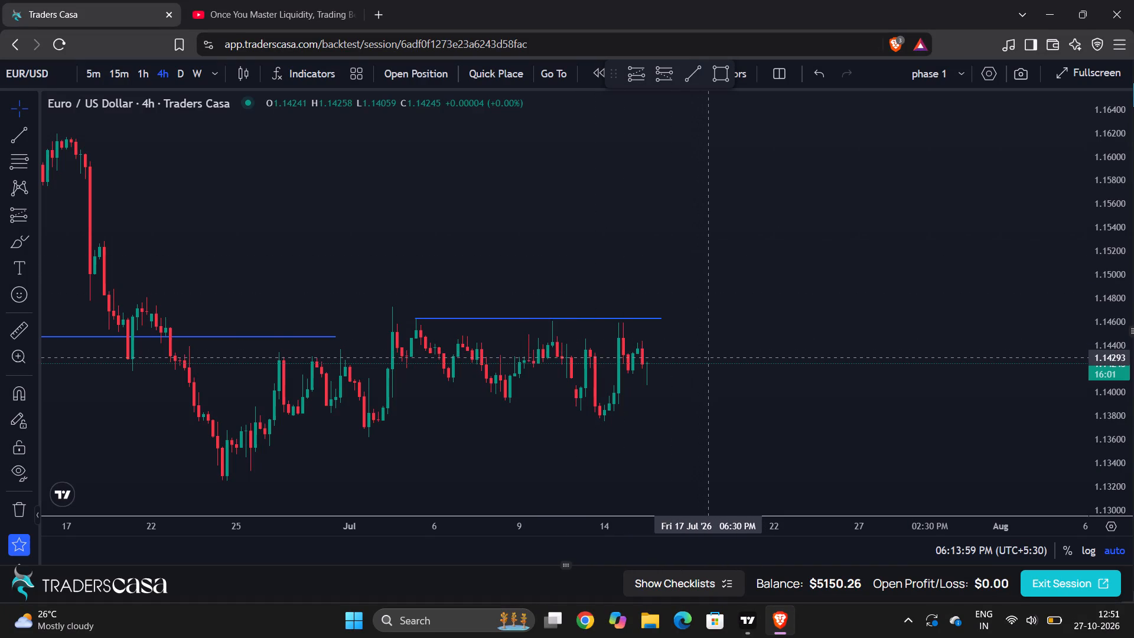
click(1061, 69)
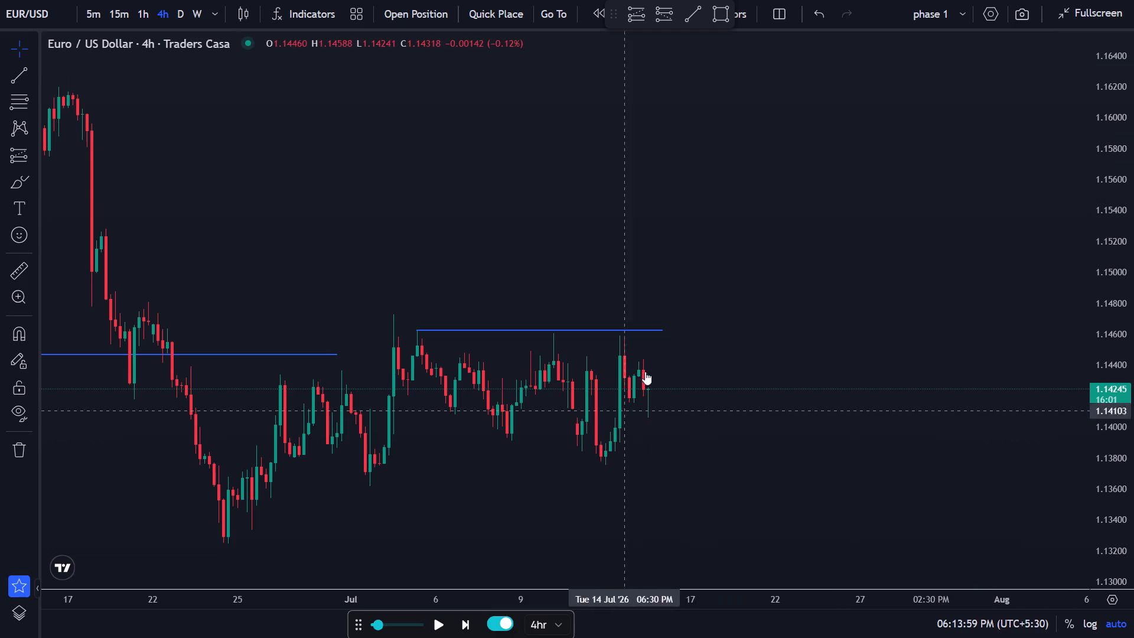
Examine the EUR/USD 4-hour price action from March to mid-July around the two blue horizontal lines.
drag(754, 458, 934, 319)
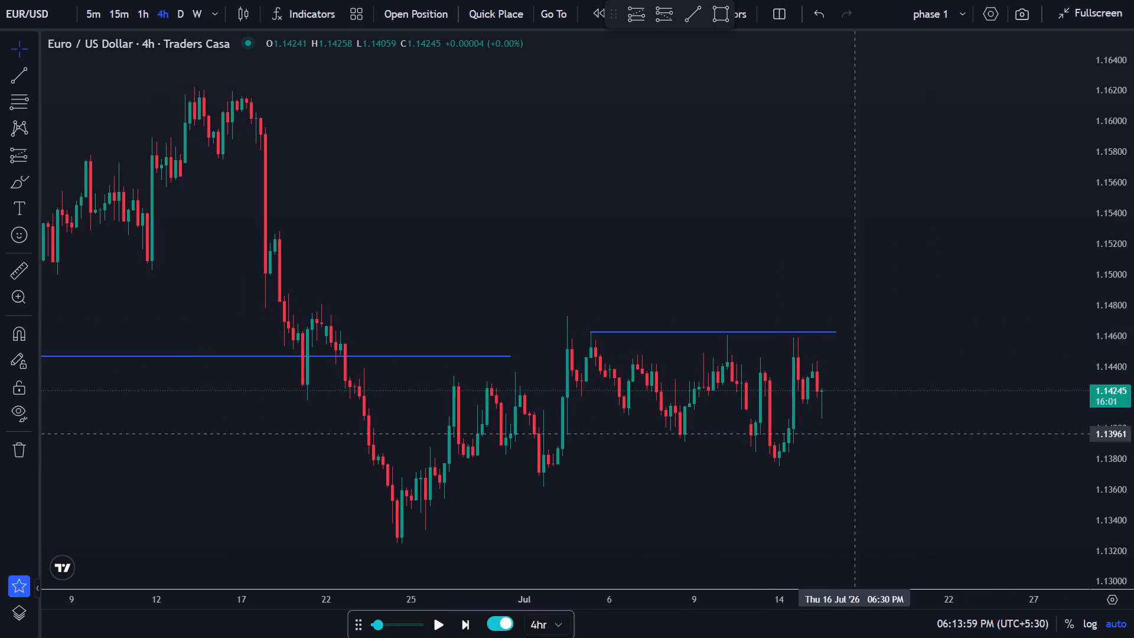
drag(748, 465, 804, 258)
drag(615, 547, 653, 463)
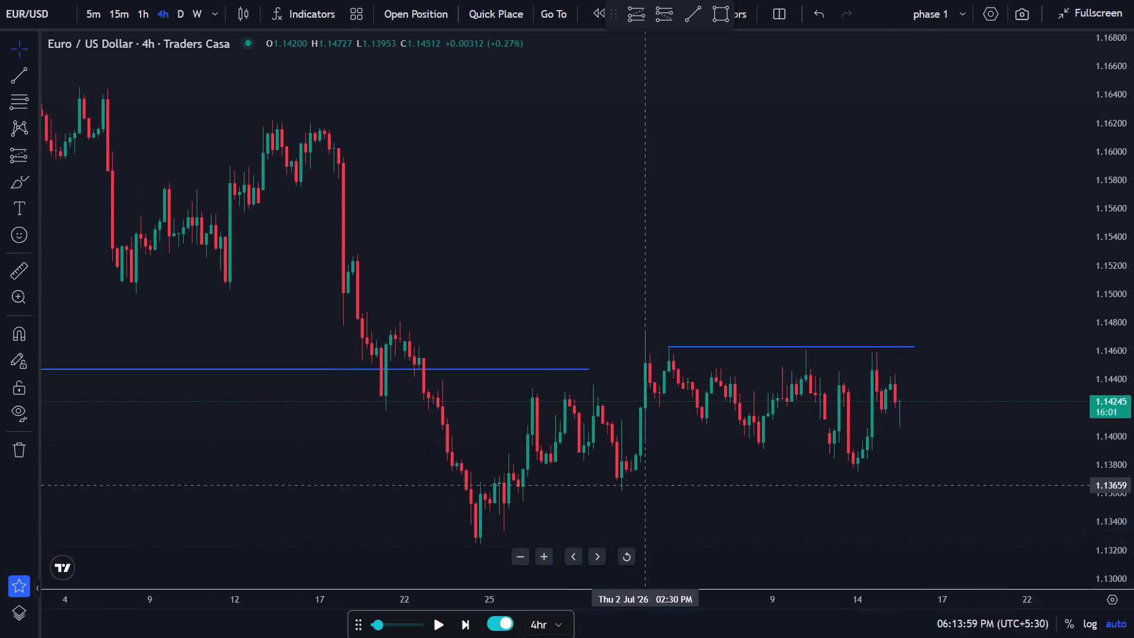
drag(653, 463, 694, 378)
drag(721, 312, 339, 350)
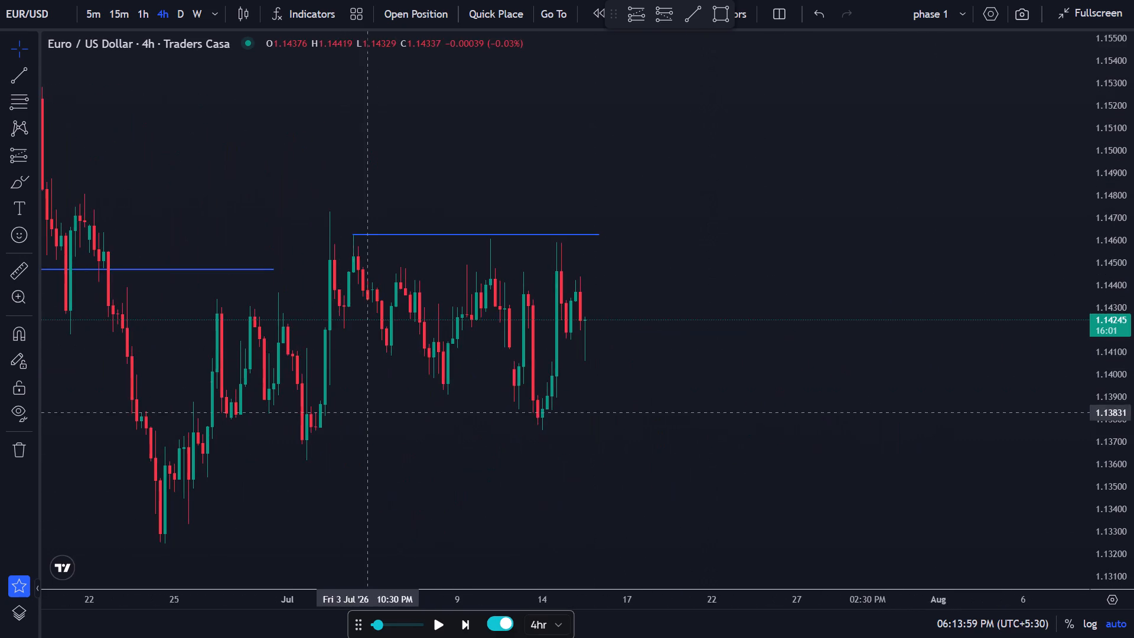
scroll(371, 426, down, 11)
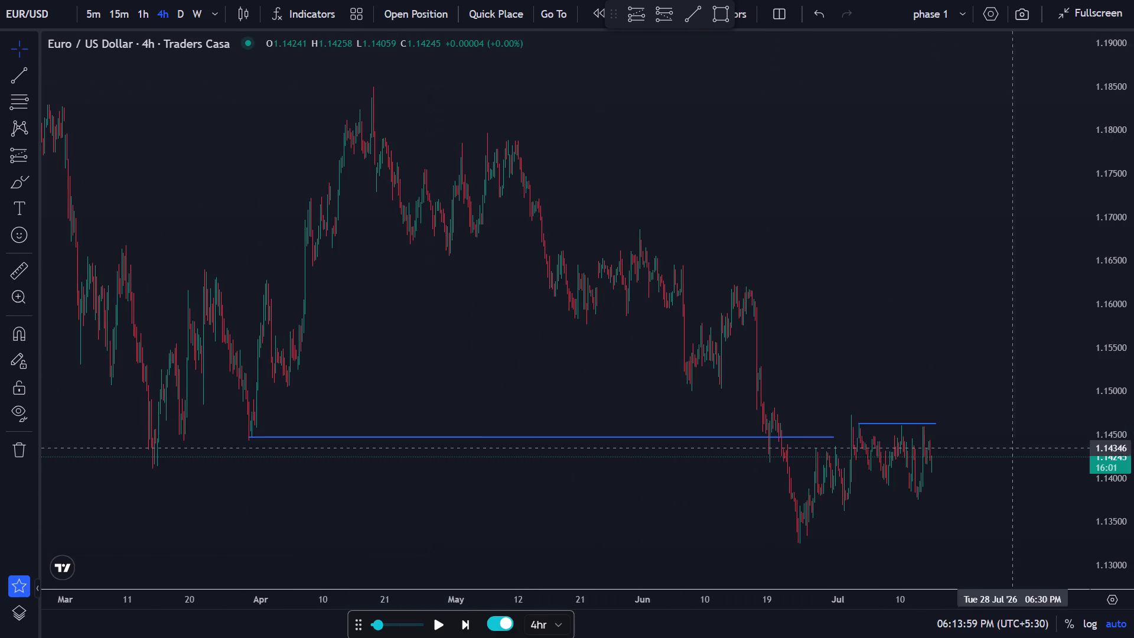
drag(1006, 450, 721, 310)
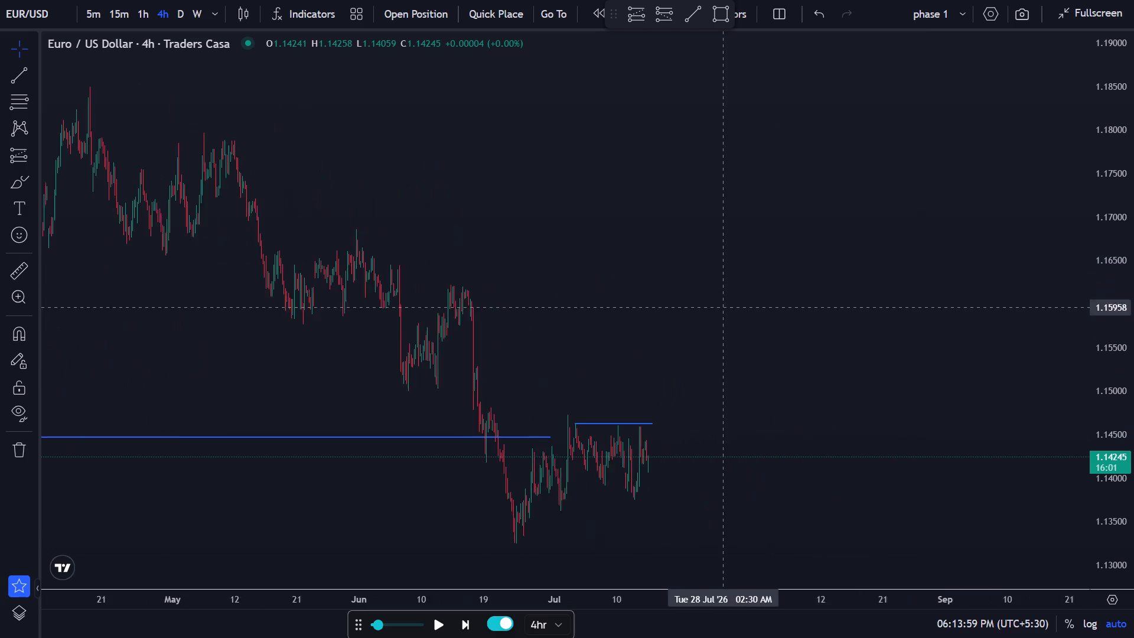
drag(721, 310, 708, 372)
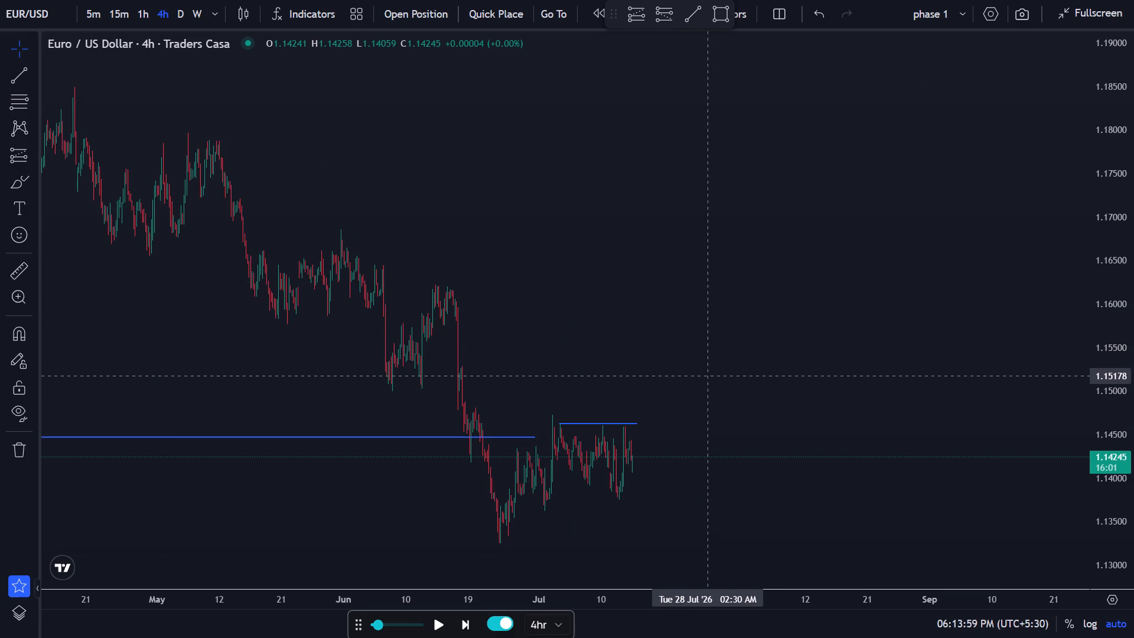
scroll(671, 490, up, 3)
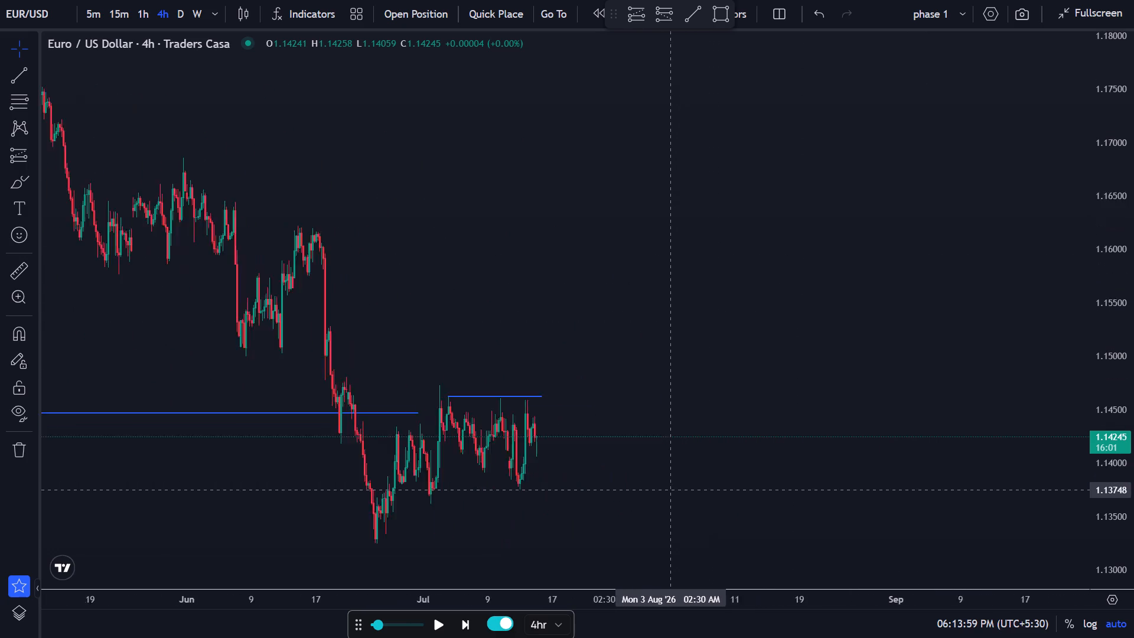
scroll(671, 490, up, 3)
drag(330, 444, 687, 411)
scroll(601, 434, up, 3)
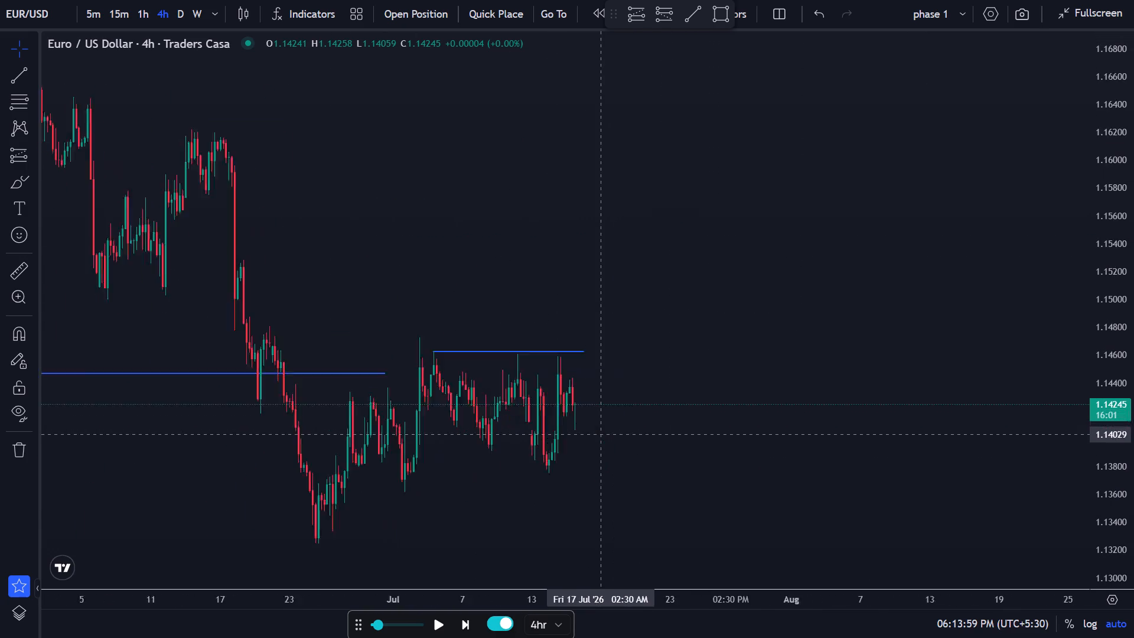
scroll(601, 434, up, 1)
drag(491, 434, 770, 419)
scroll(706, 435, up, 2)
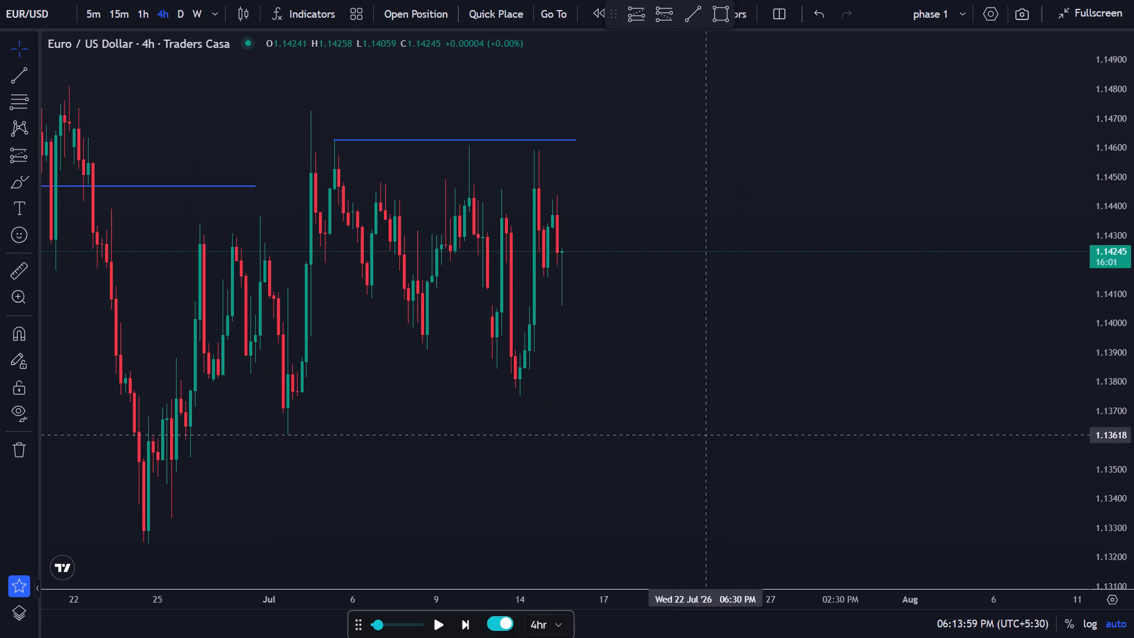
drag(557, 438, 794, 430)
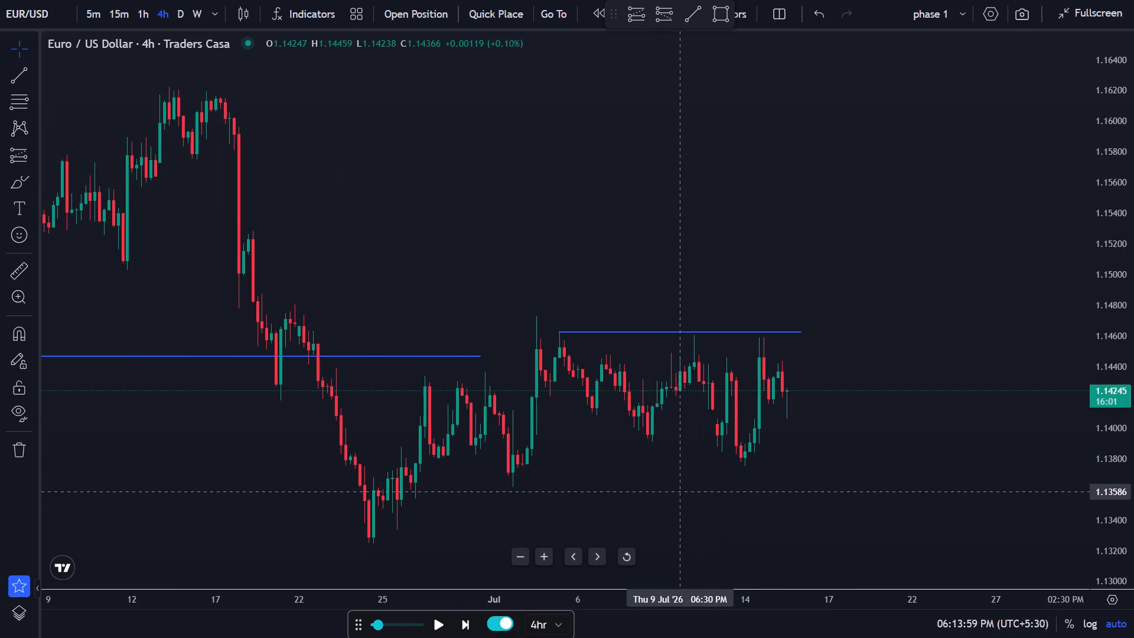
scroll(680, 491, up, 1)
scroll(680, 491, down, 1)
scroll(680, 491, up, 10)
drag(682, 486, 822, 226)
scroll(641, 306, down, 5)
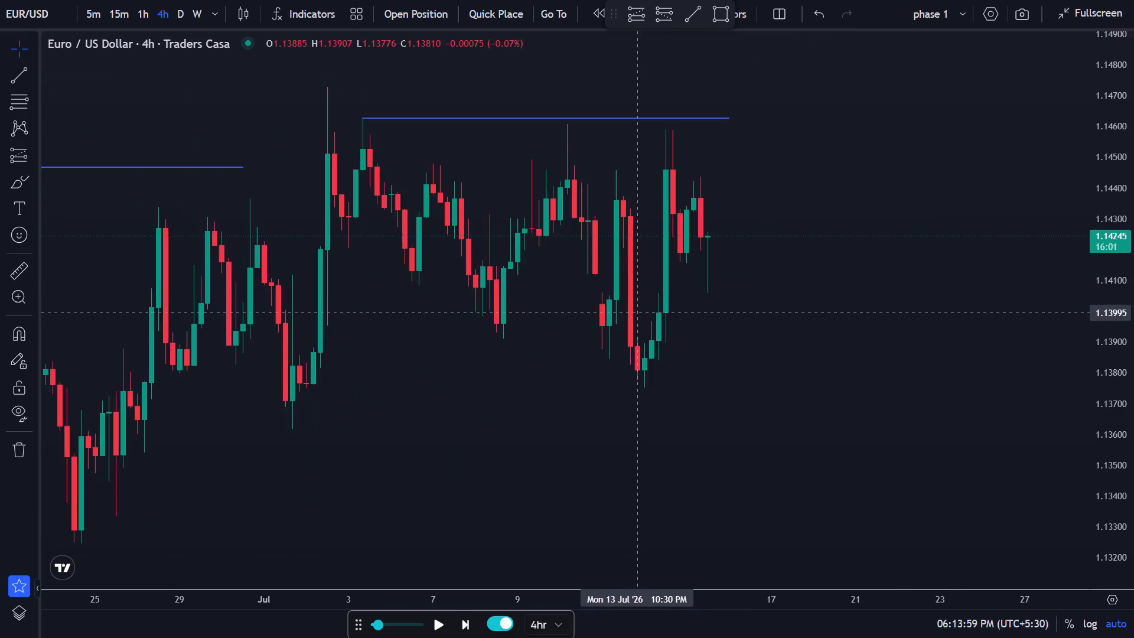
scroll(637, 313, down, 6)
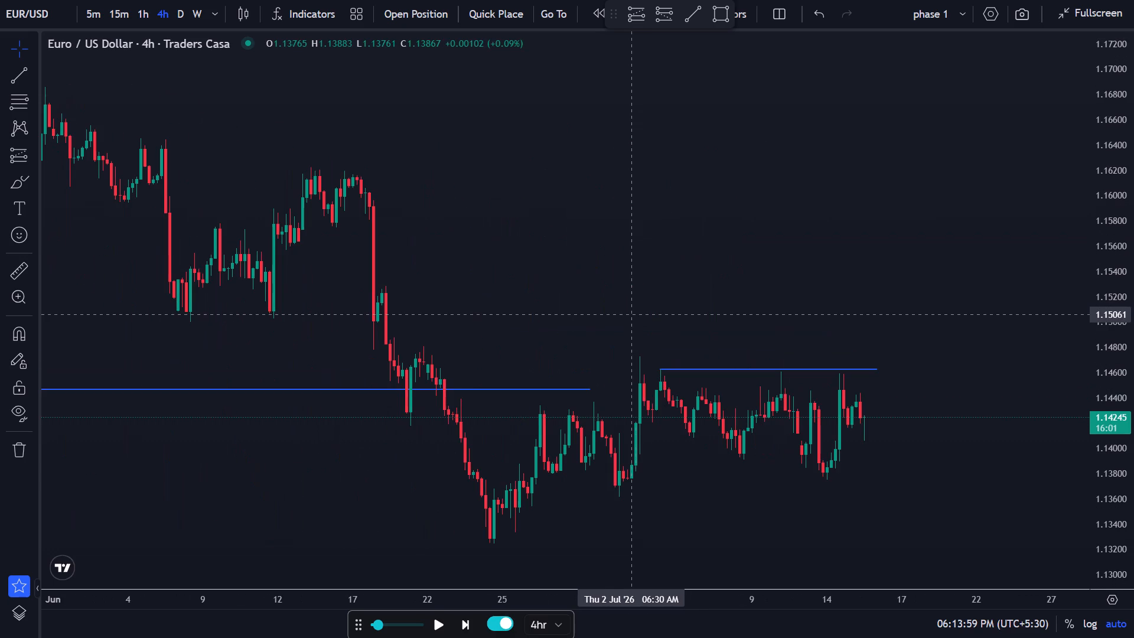
drag(540, 352, 716, 209)
drag(716, 209, 519, 298)
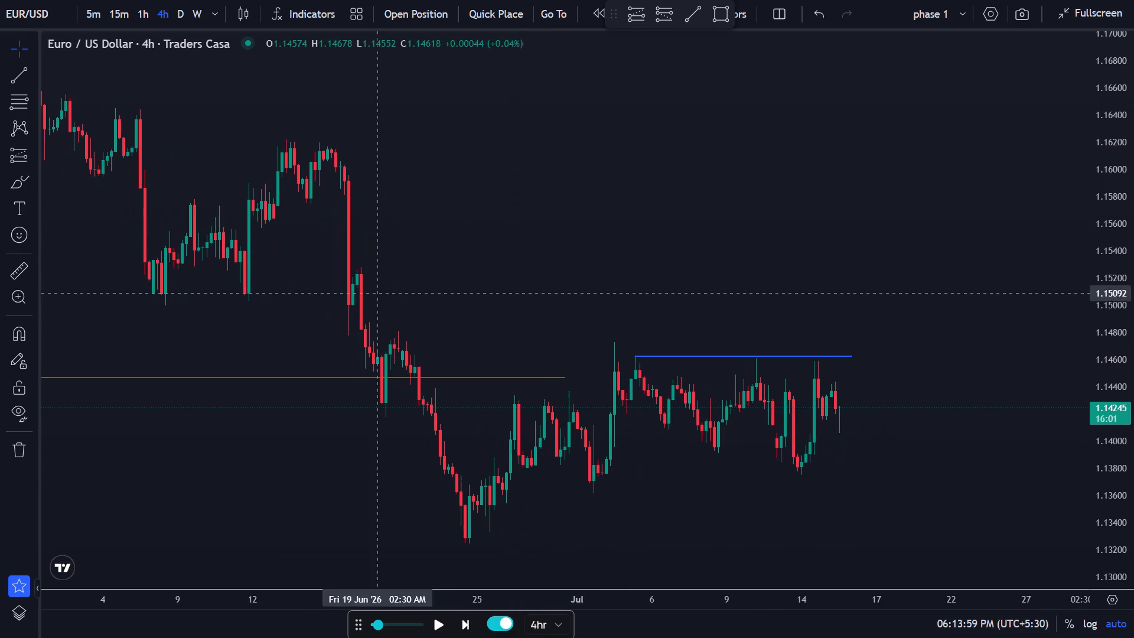
Reposition the long blue horizontal line to about 1.14447, running from 30 Mar '26 to 30 Jun '26.
drag(222, 377, 261, 346)
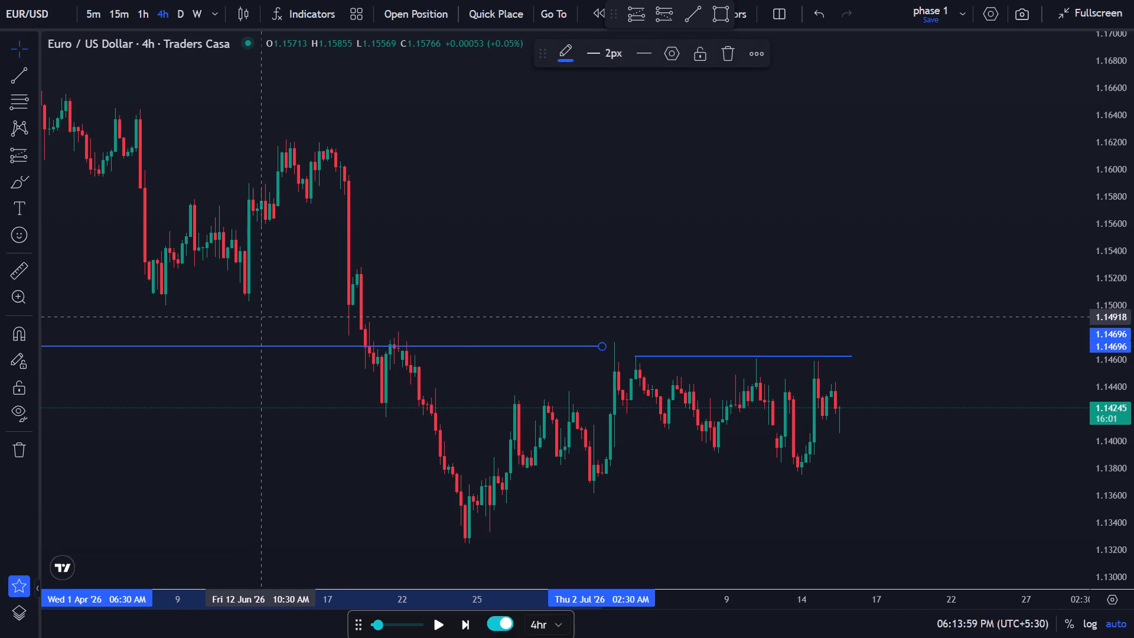
drag(232, 313, 488, 304)
scroll(488, 304, down, 6)
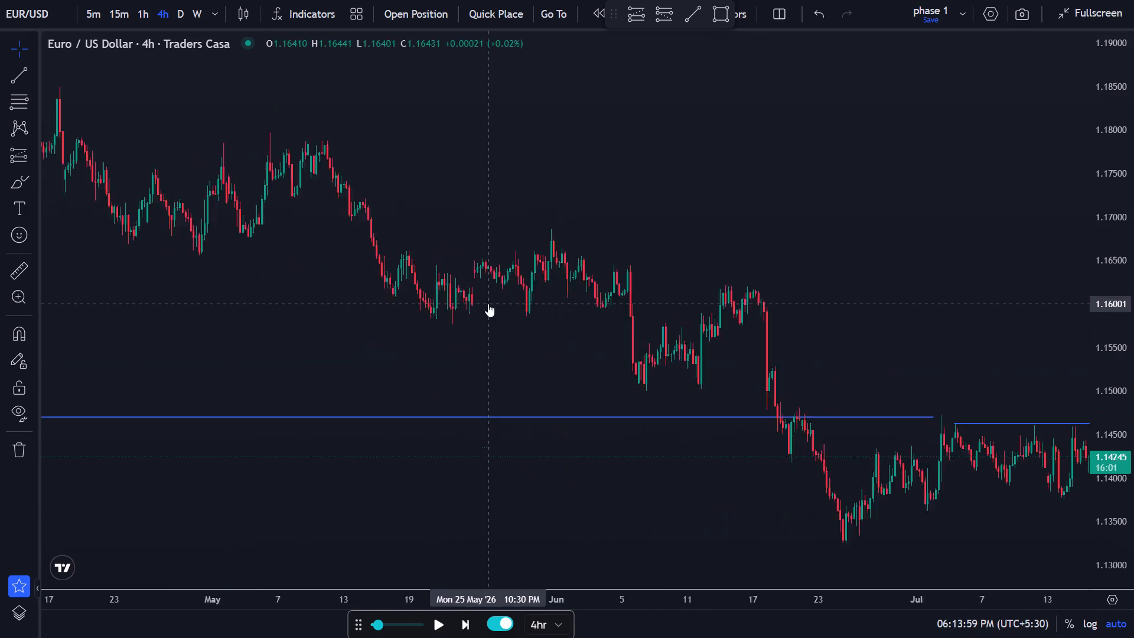
scroll(488, 304, down, 4)
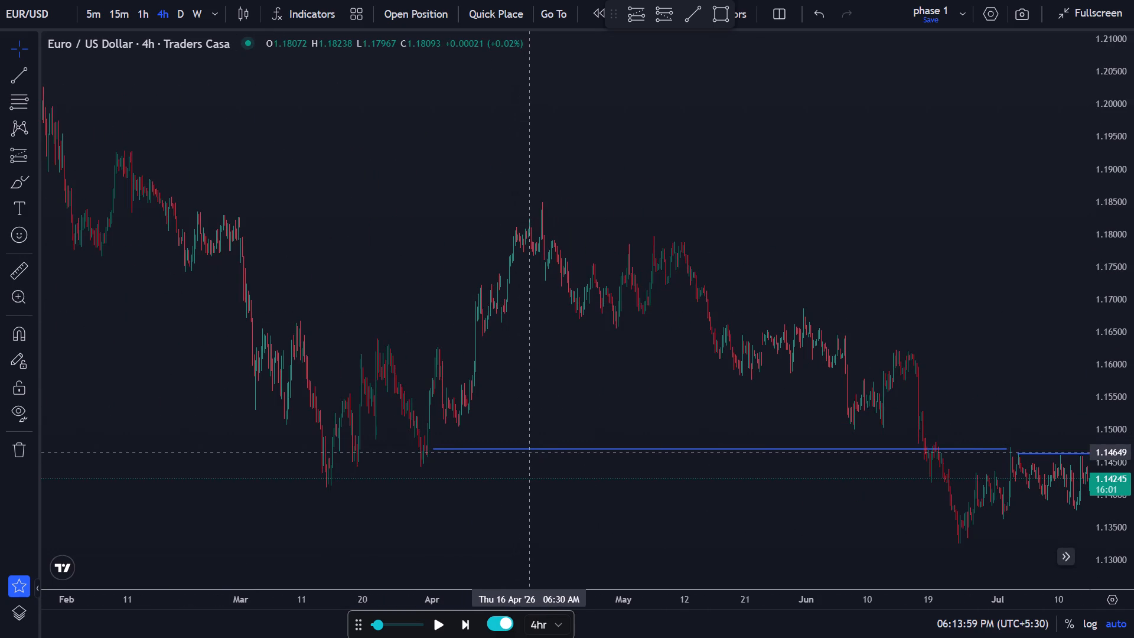
click(530, 453)
drag(528, 448, 524, 451)
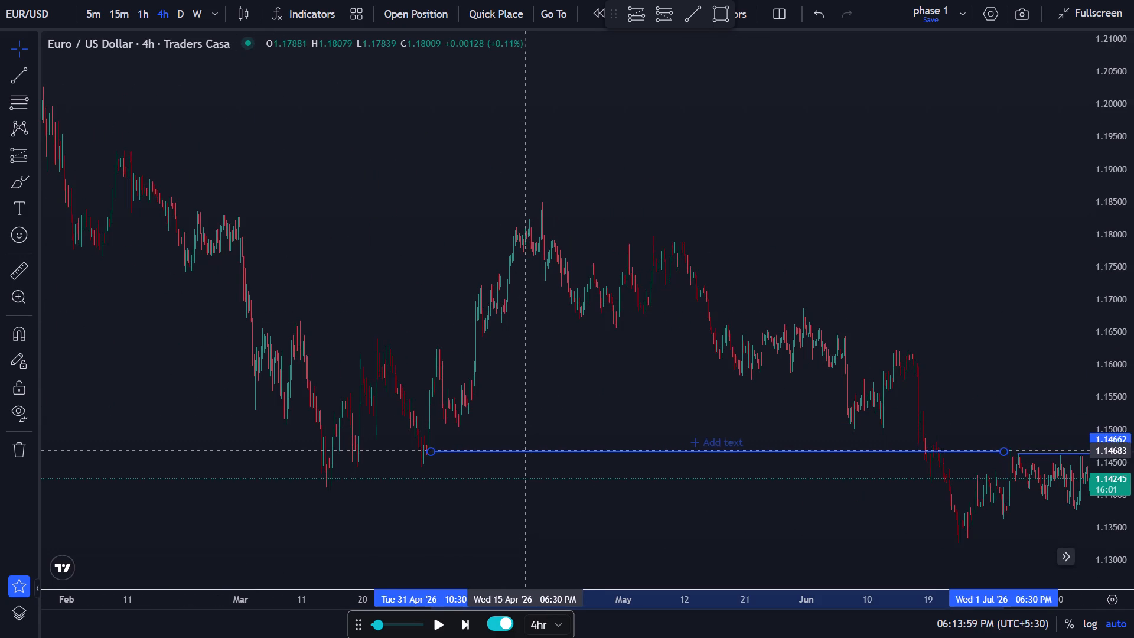
drag(524, 451, 516, 464)
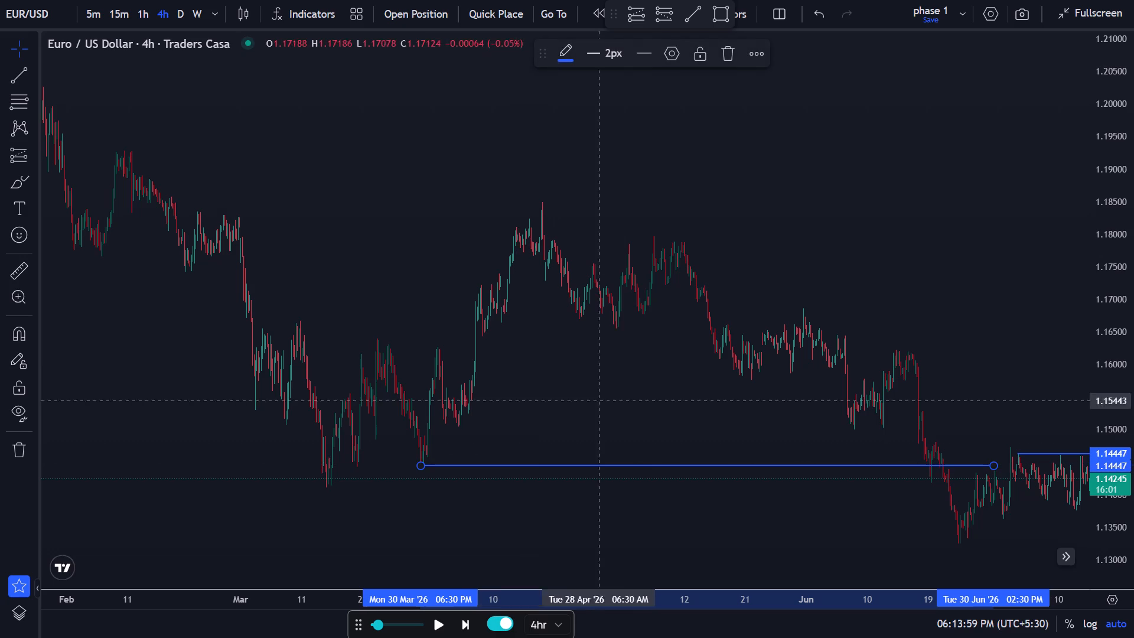
click(779, 243)
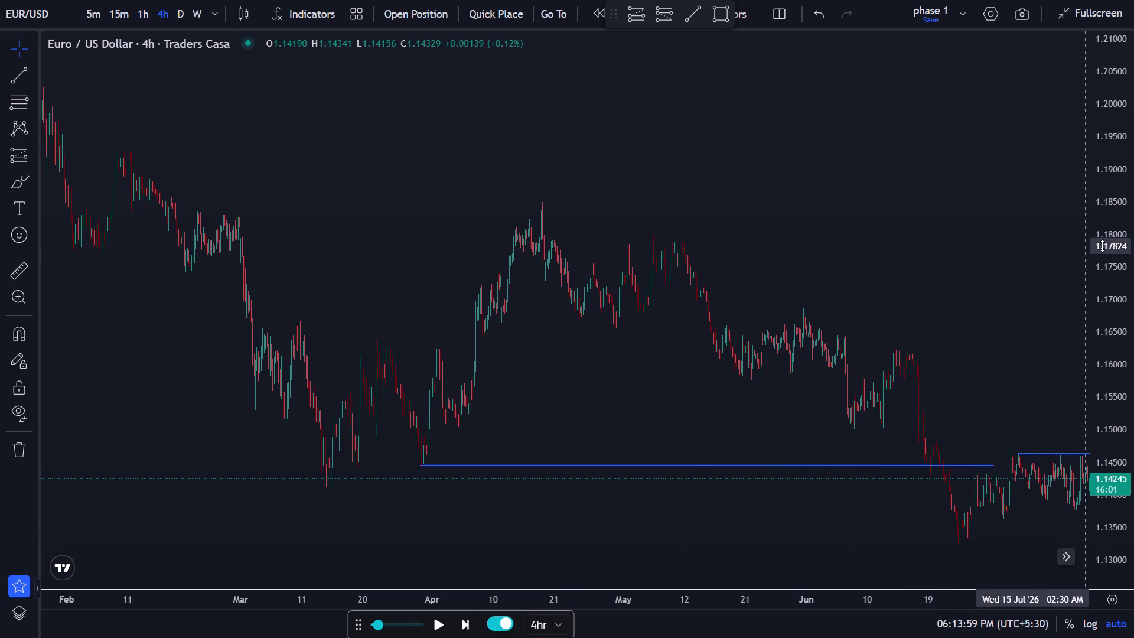
Examine the EUR/USD 4-hour June decline and the July range beneath the short blue line at different price scales.
drag(1102, 246, 1121, 509)
drag(842, 450, 735, 607)
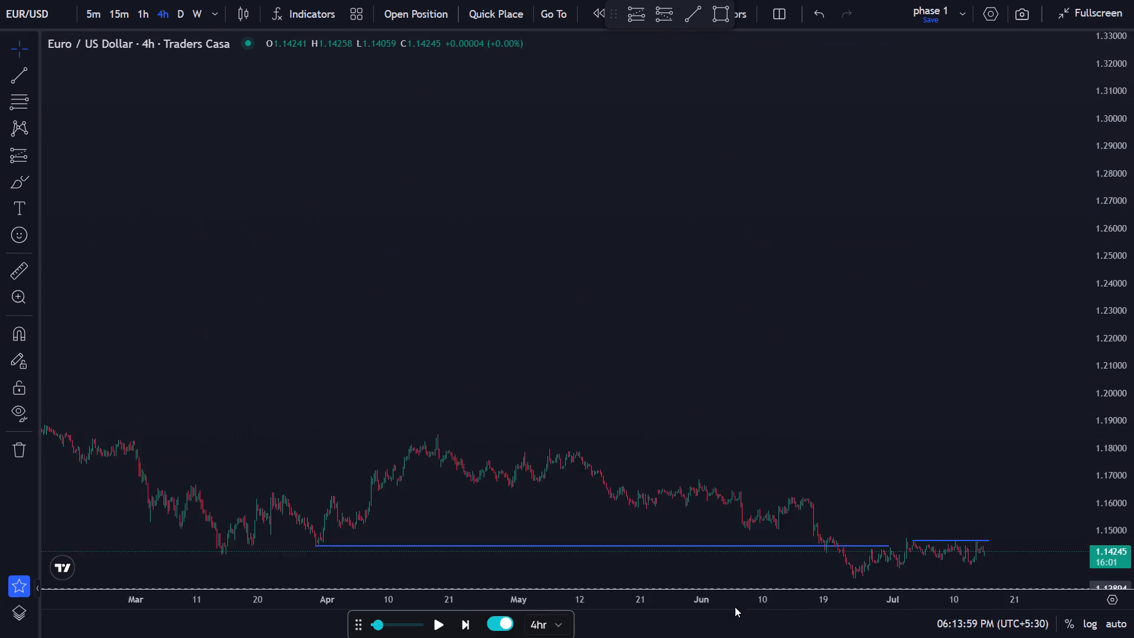
drag(735, 607, 771, 403)
drag(1112, 300, 1112, 296)
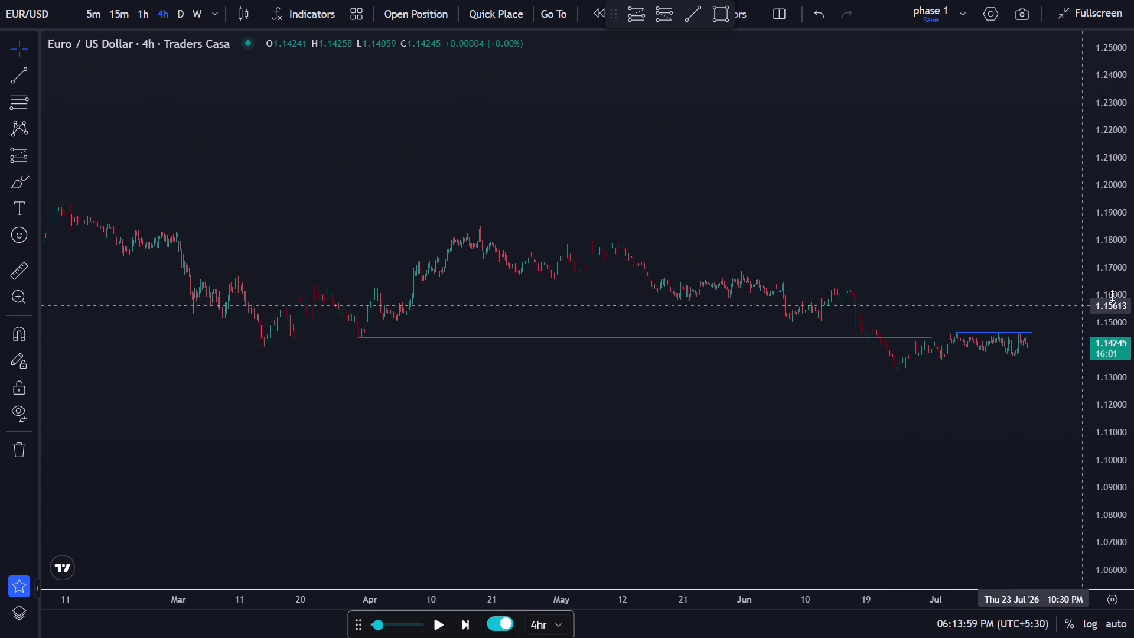
drag(1112, 296, 1090, 52)
drag(773, 468, 757, 495)
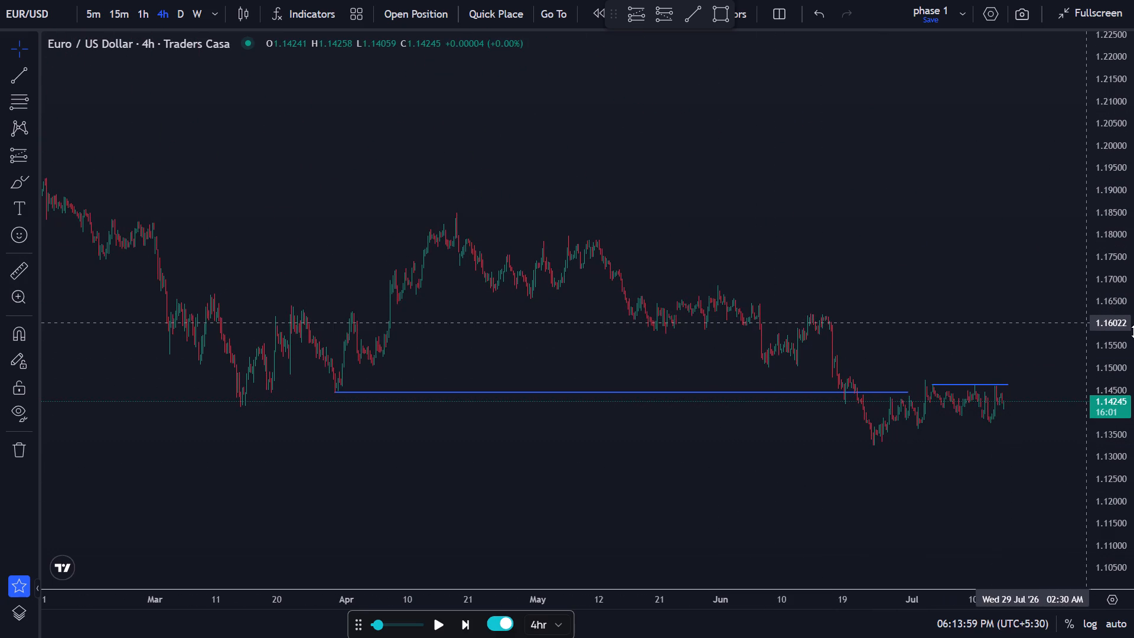
drag(1122, 321, 1098, 195)
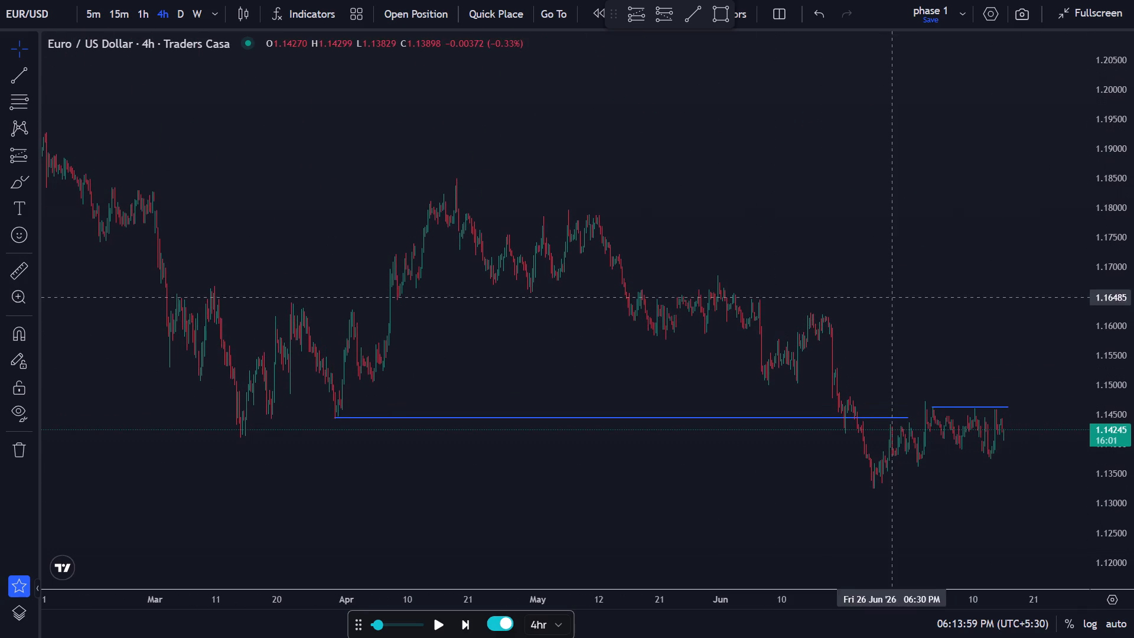
drag(883, 303, 702, 341)
scroll(691, 340, up, 5)
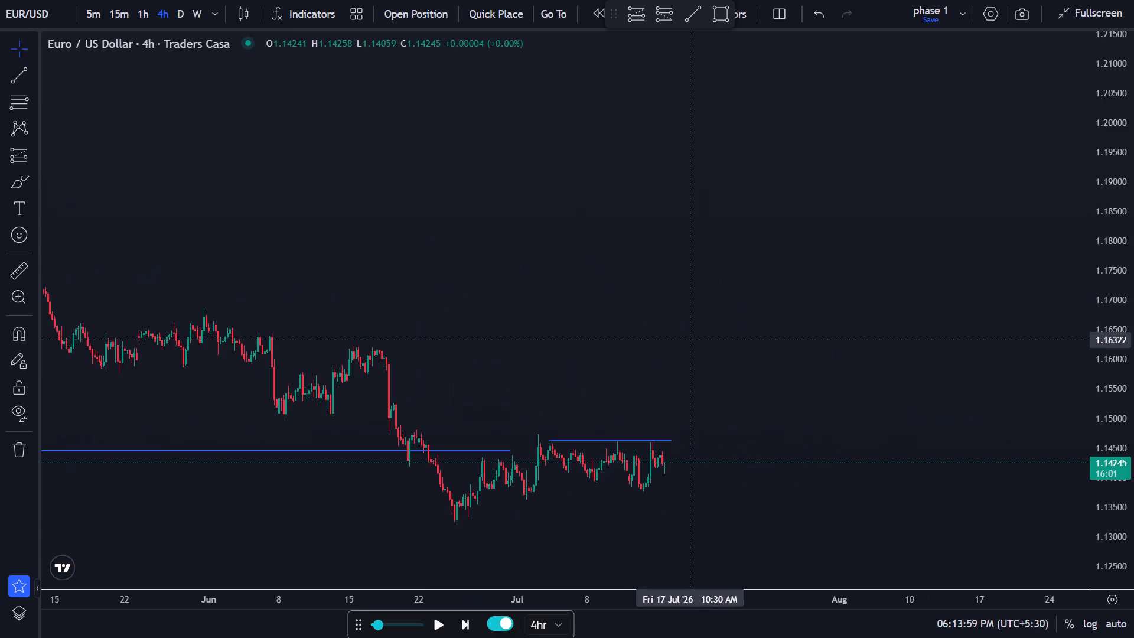
scroll(666, 359, up, 10)
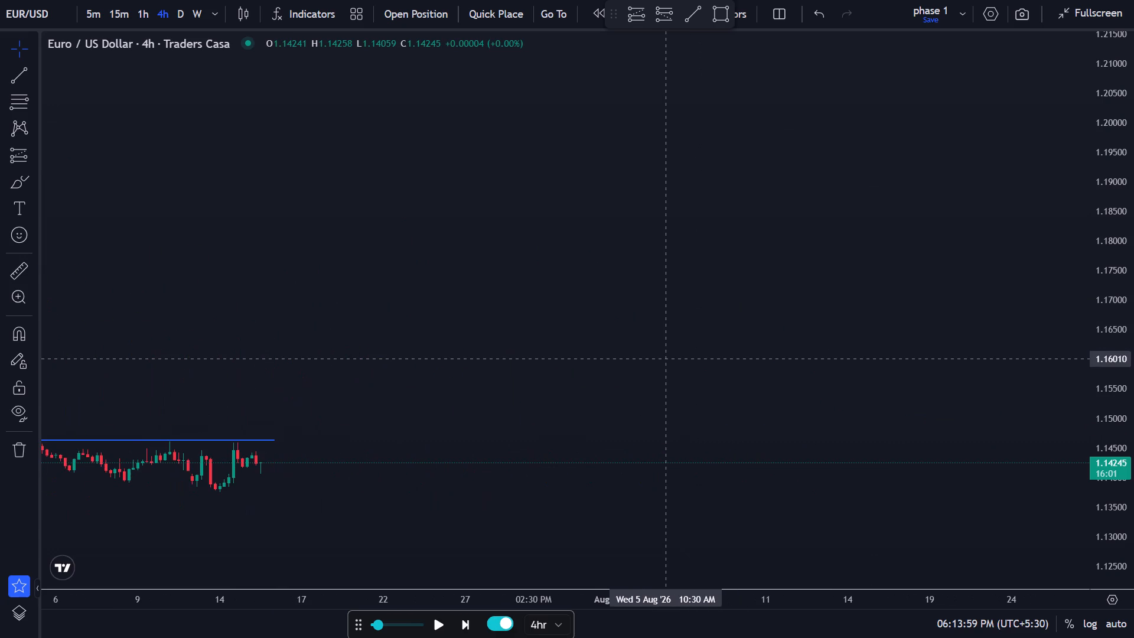
scroll(666, 359, up, 3)
drag(377, 346, 823, 262)
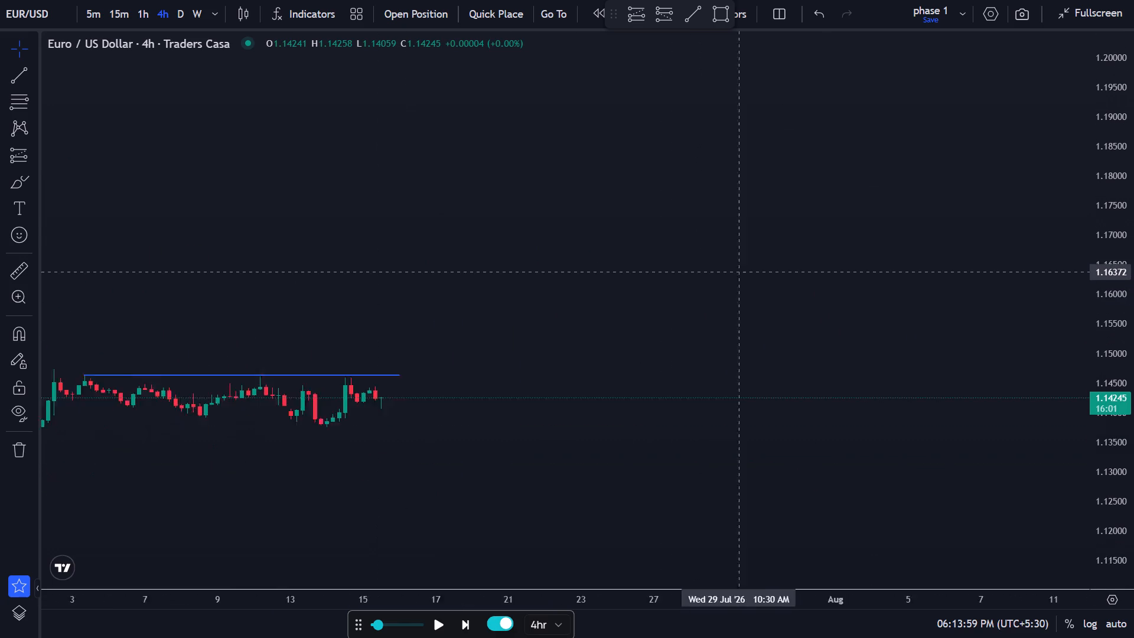
drag(823, 262, 984, 259)
scroll(485, 223, down, 4)
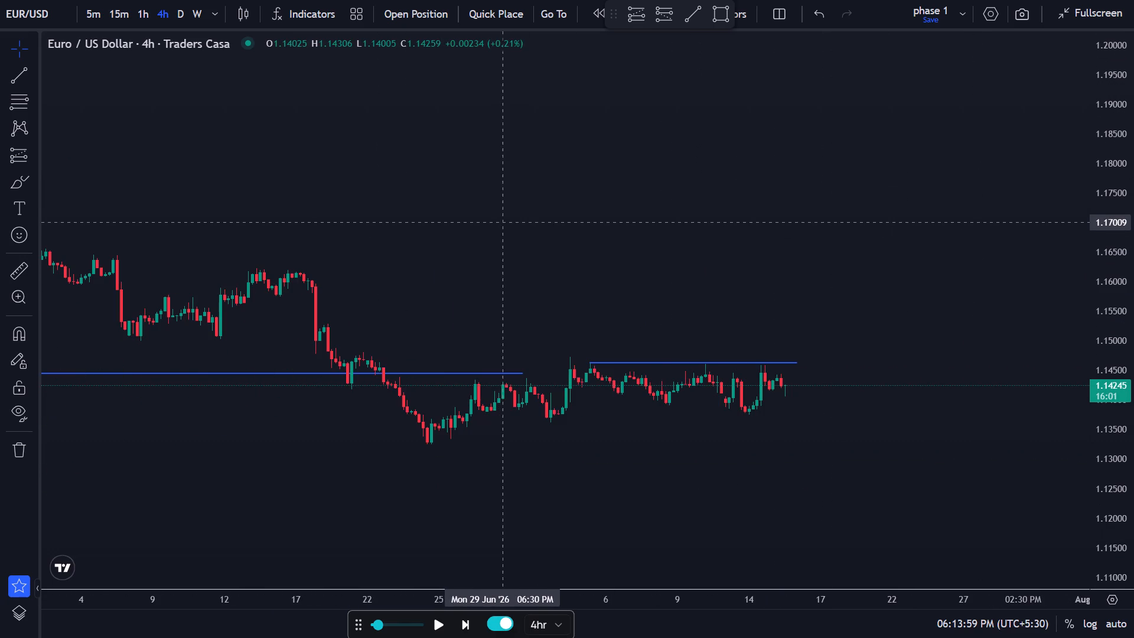
scroll(510, 224, up, 3)
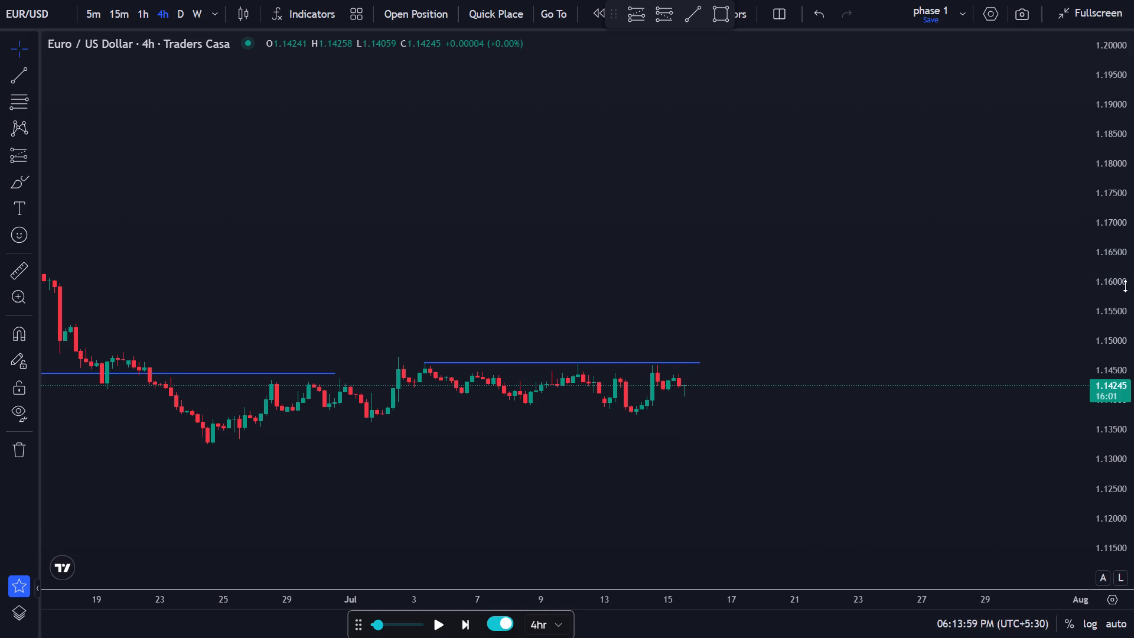
drag(1122, 287, 1065, 121)
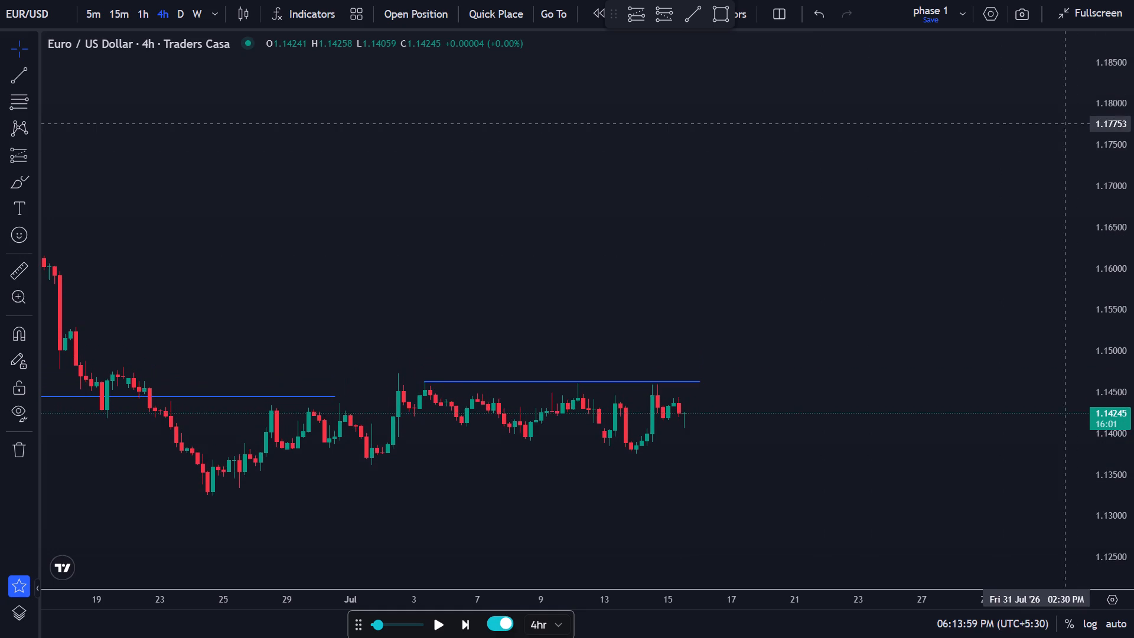
drag(1065, 121, 1059, 99)
drag(1109, 220, 1109, 215)
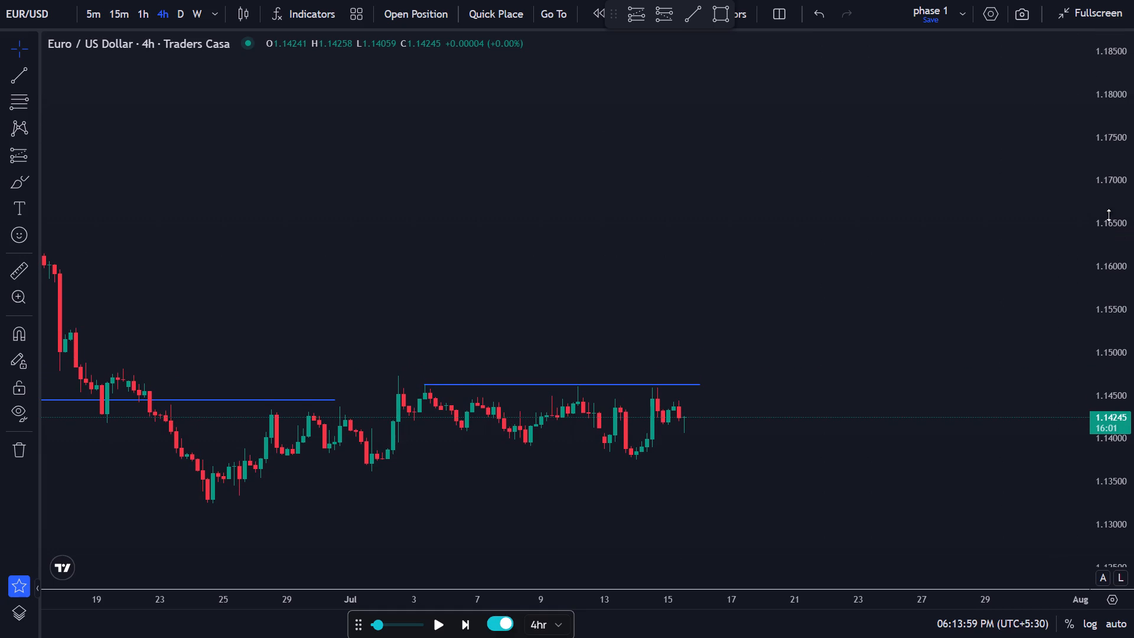
drag(1109, 215, 1109, 141)
drag(644, 224, 760, 110)
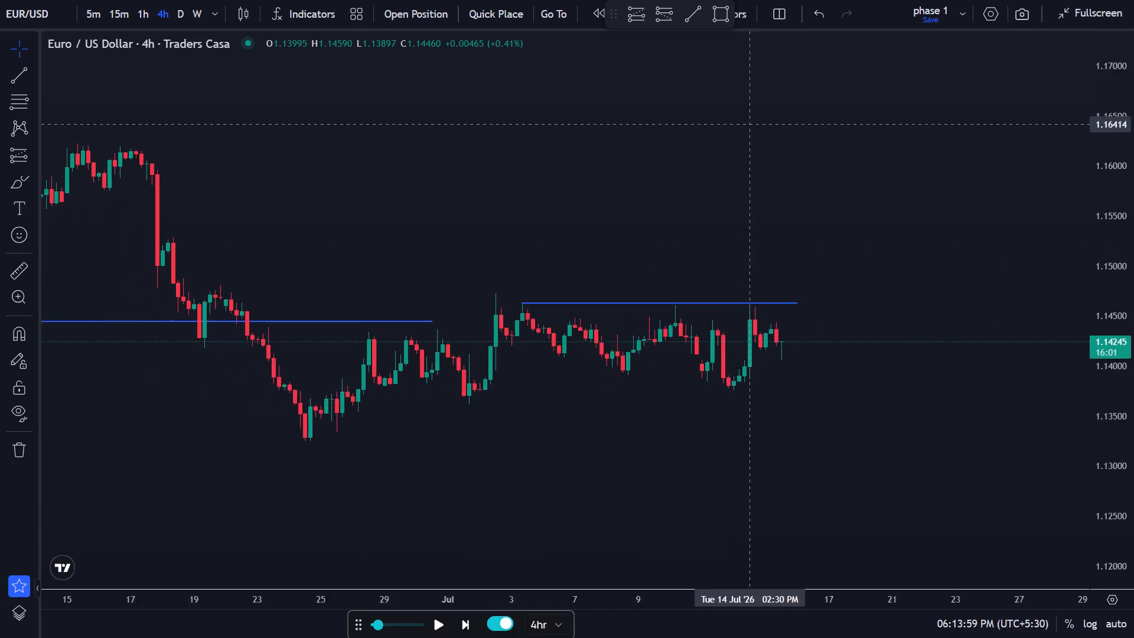
drag(760, 110, 807, 47)
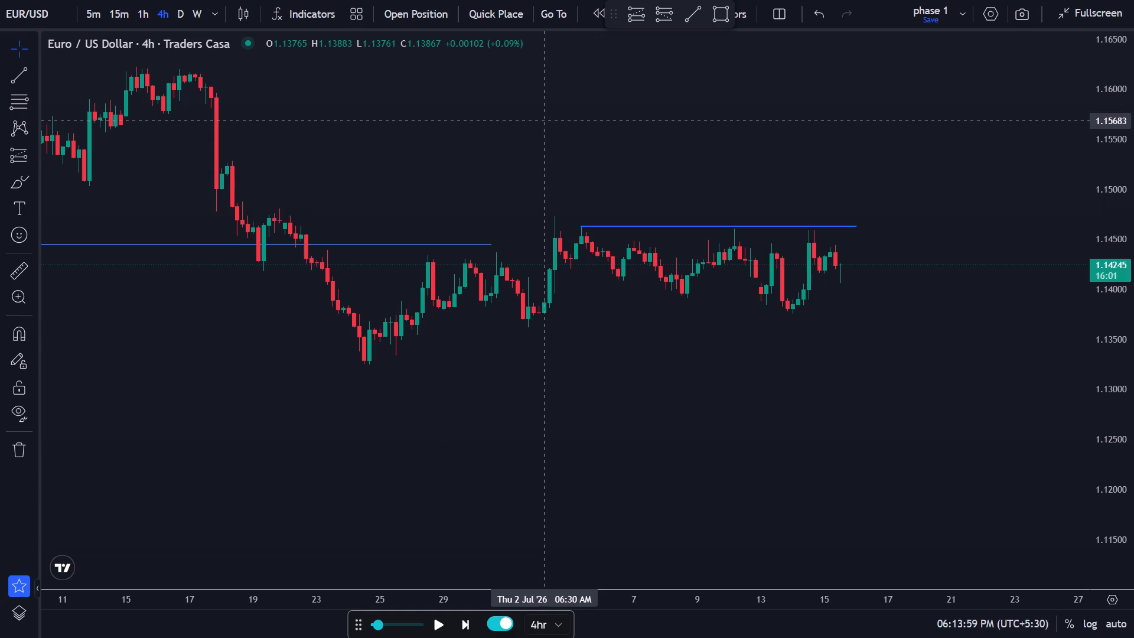
scroll(545, 121, down, 2)
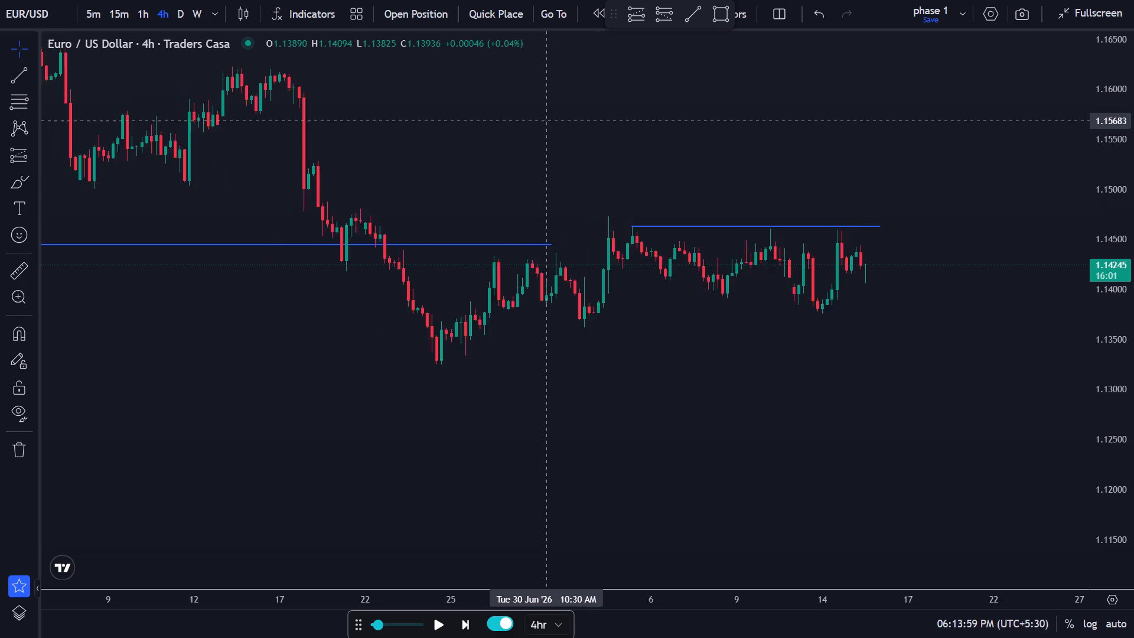
Examine the EUR/USD 4-hour price action from December to mid-July around the two blue horizontal lines.
scroll(545, 119, down, 1)
drag(565, 120, 844, 282)
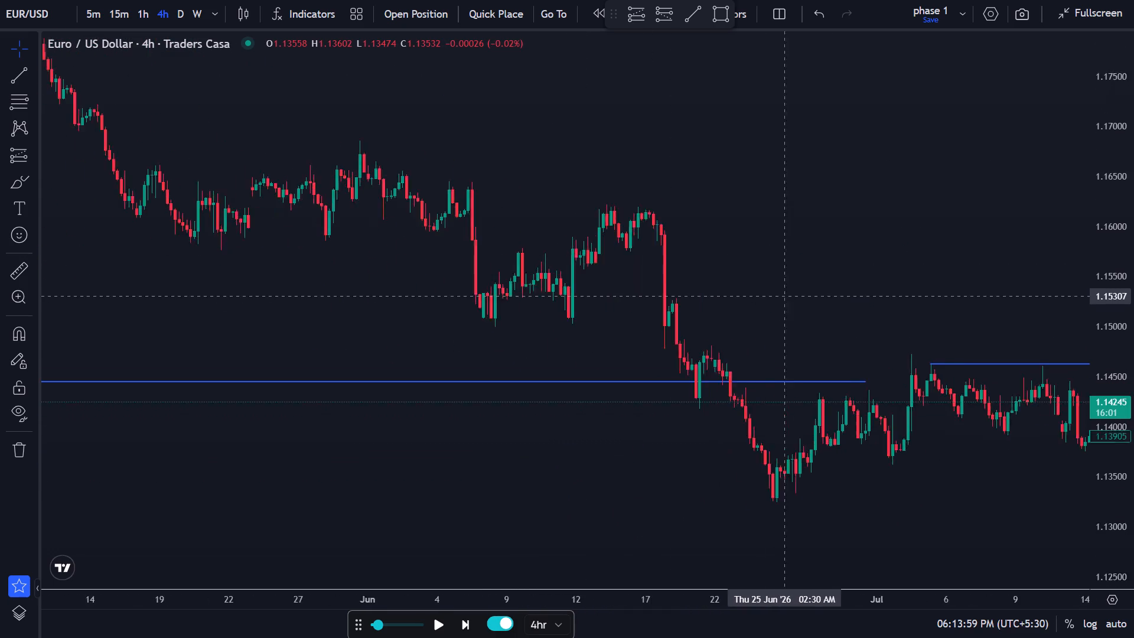
drag(844, 282, 898, 258)
scroll(886, 257, down, 6)
scroll(886, 257, up, 1)
scroll(886, 257, down, 13)
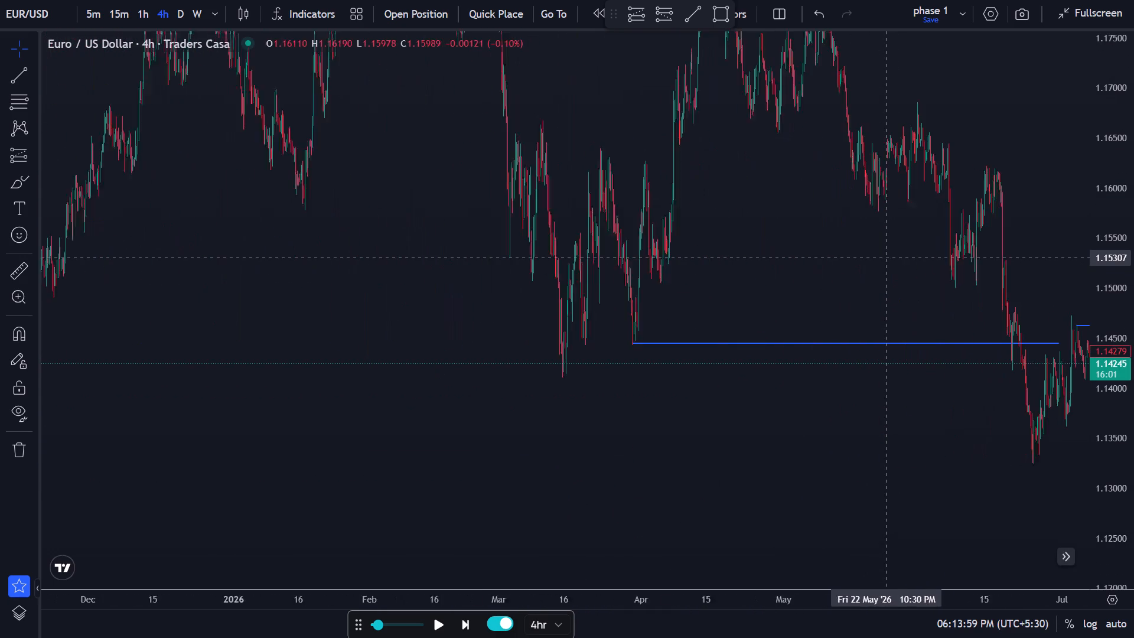
scroll(886, 257, down, 2)
drag(875, 257, 617, 258)
scroll(781, 245, up, 7)
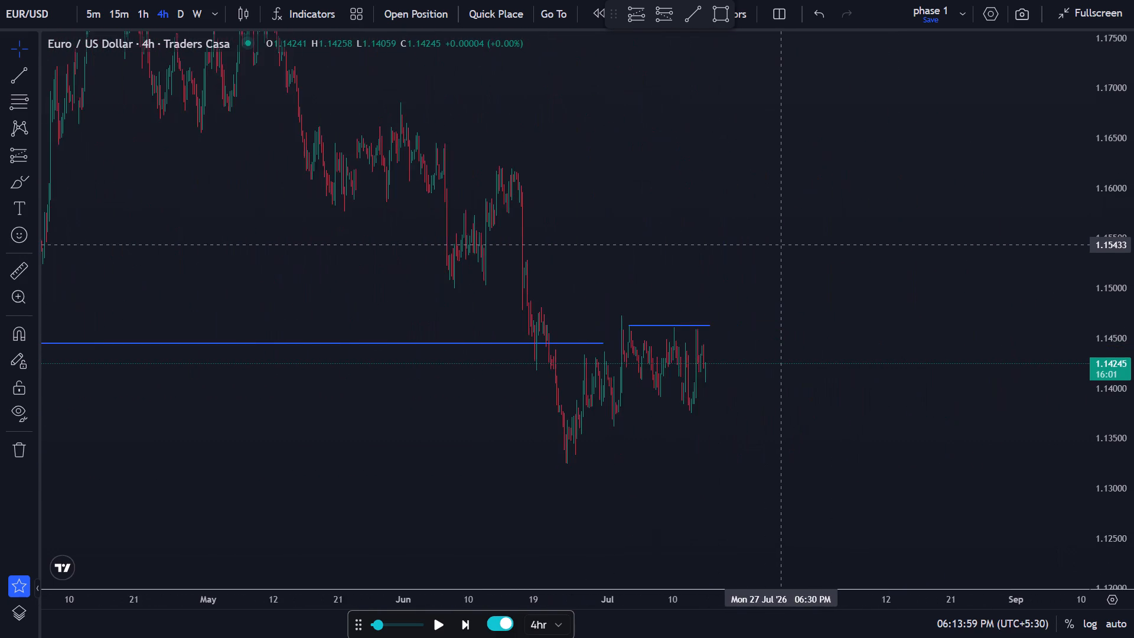
scroll(781, 245, up, 9)
drag(149, 135, 705, 201)
drag(644, 263, 656, 92)
scroll(618, 165, up, 2)
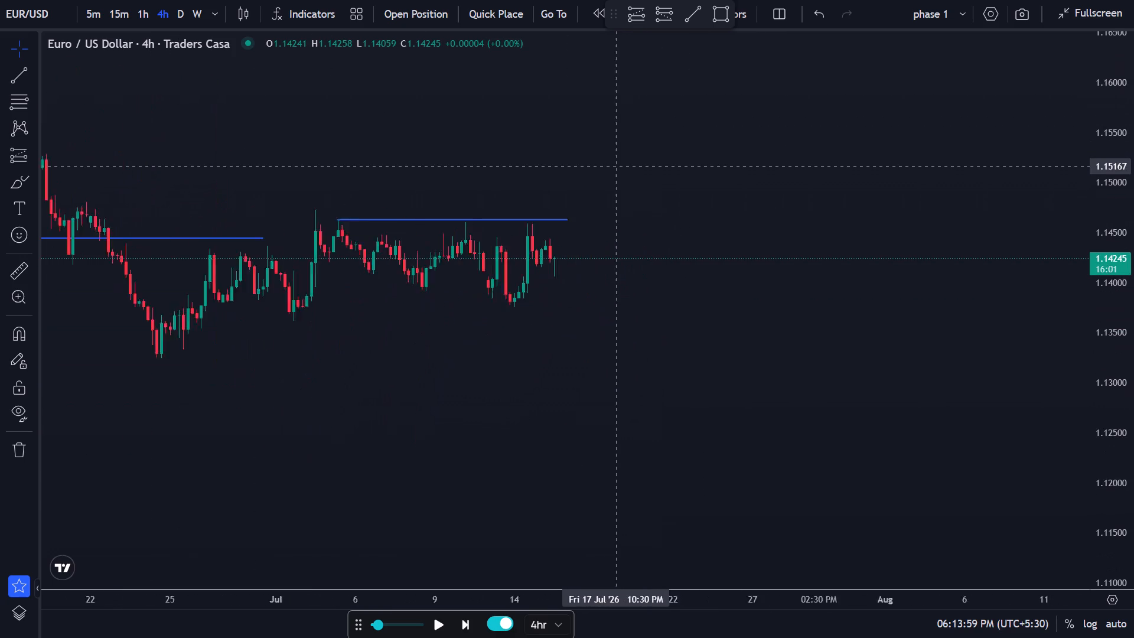
scroll(618, 165, up, 2)
drag(461, 132, 848, 131)
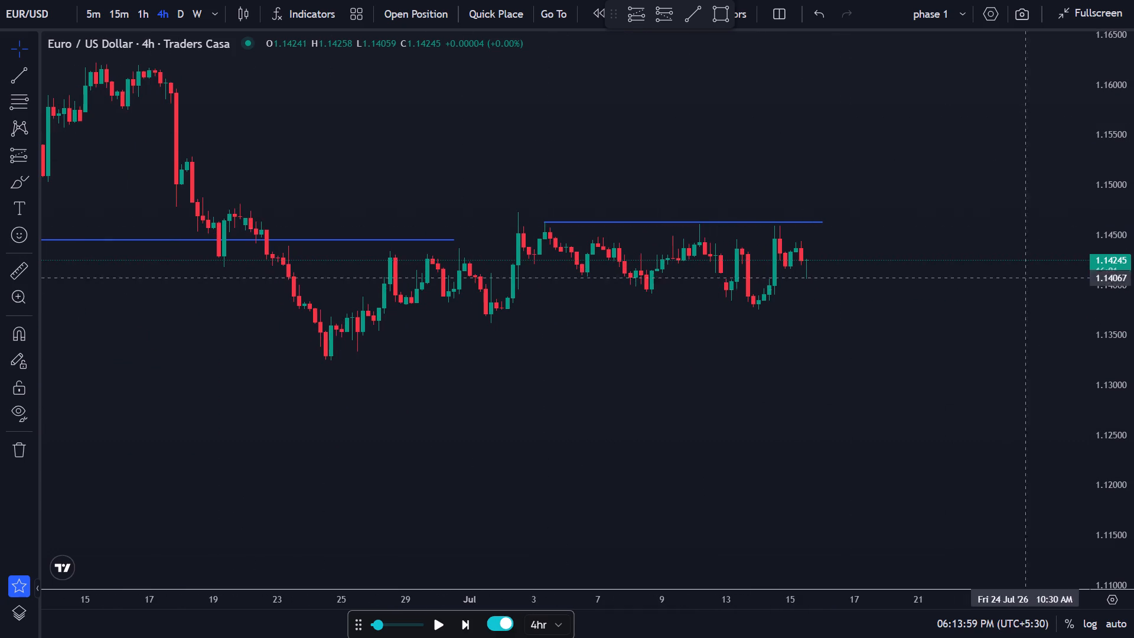
Examine the EUR/USD 4-hour July range beneath the short blue line at an enlarged price scale.
drag(1122, 340, 1117, 192)
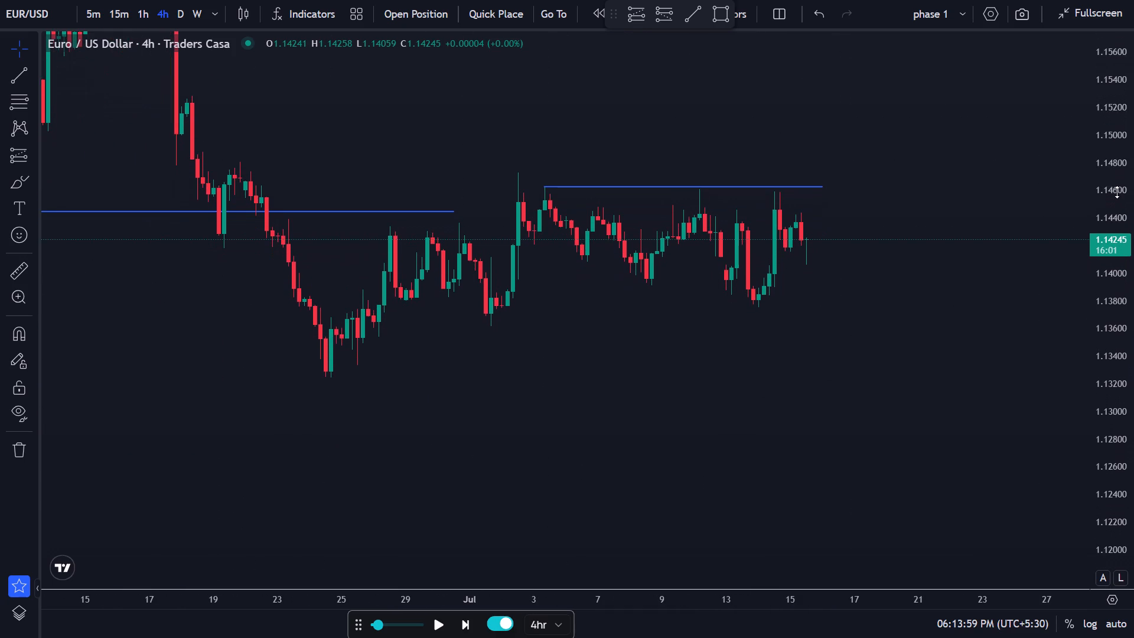
drag(1117, 192, 1102, 113)
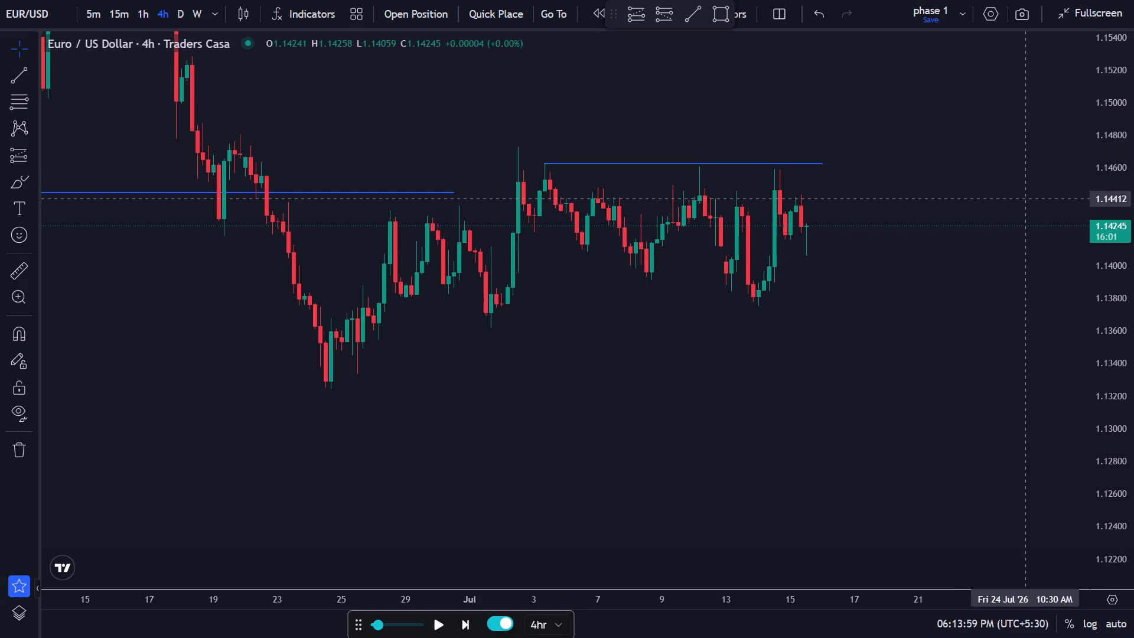
drag(1024, 201, 1018, 202)
drag(965, 227, 917, 243)
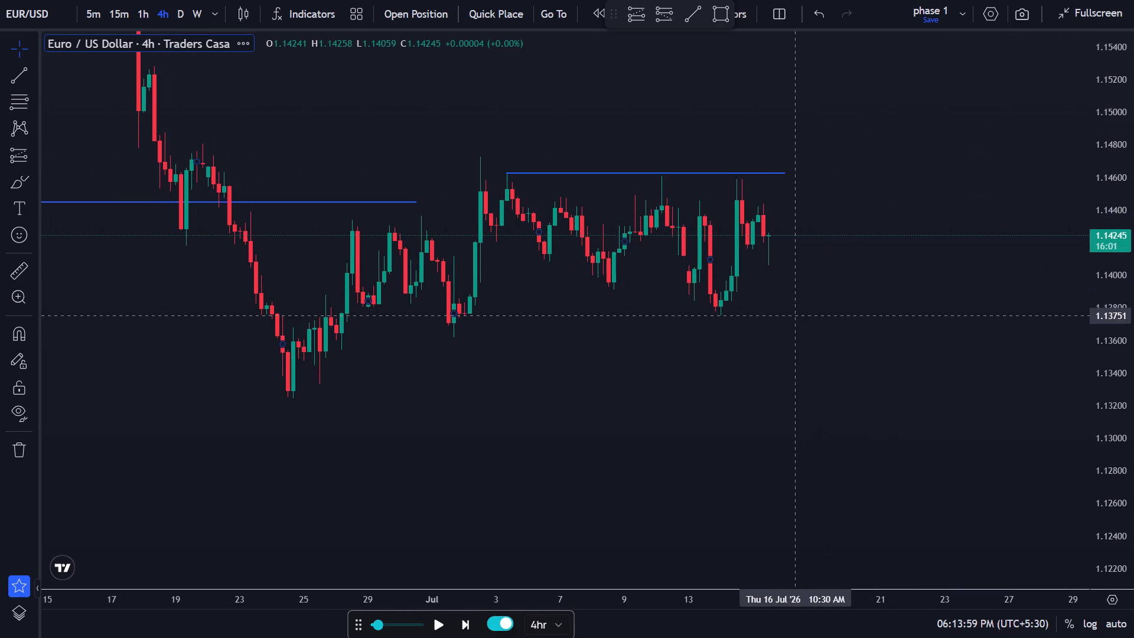
drag(813, 297, 849, 248)
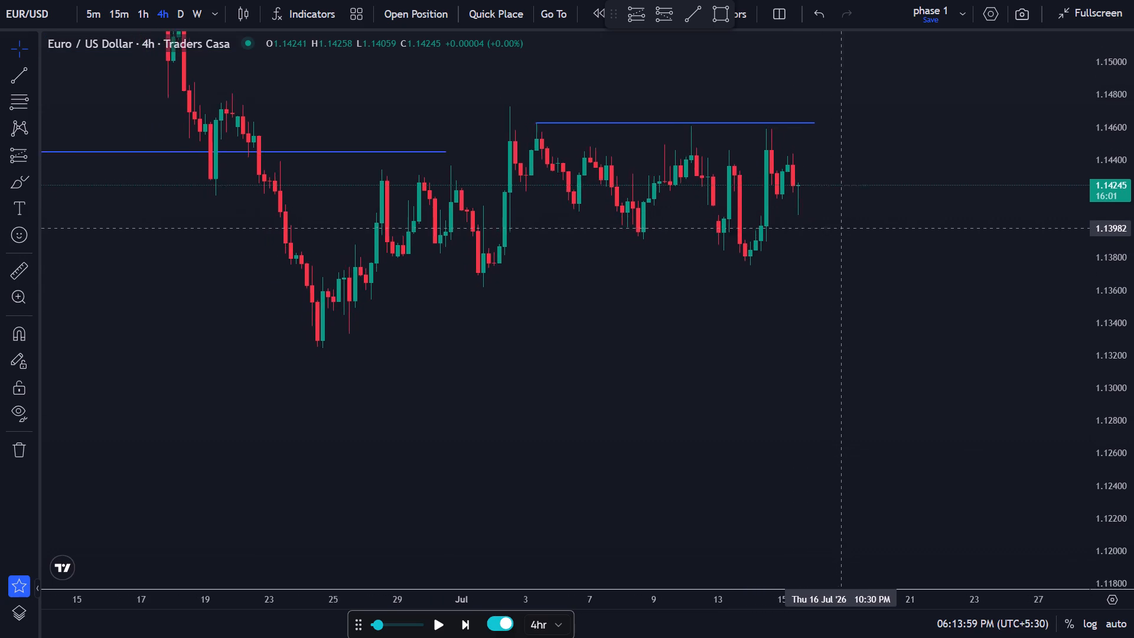
drag(849, 248, 836, 289)
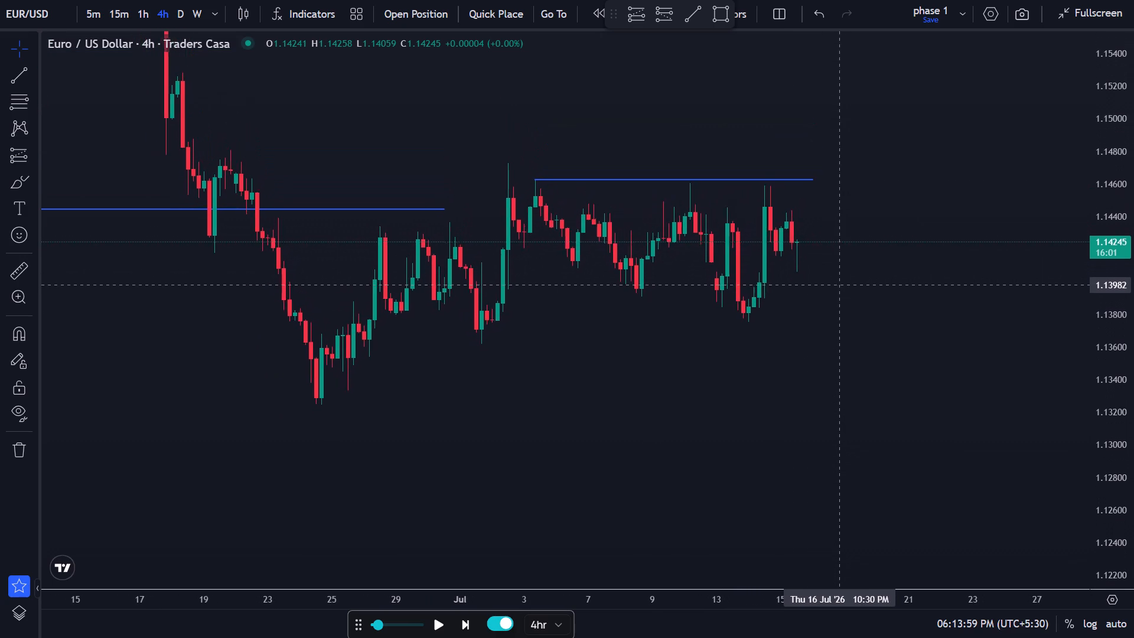
drag(836, 289, 803, 297)
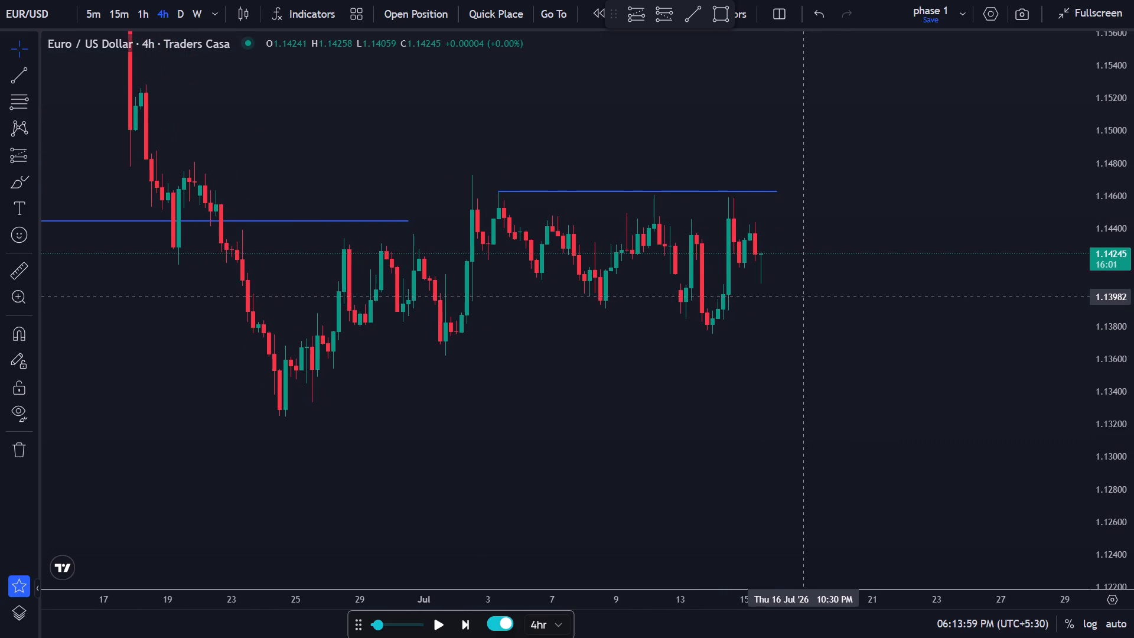
drag(803, 297, 801, 298)
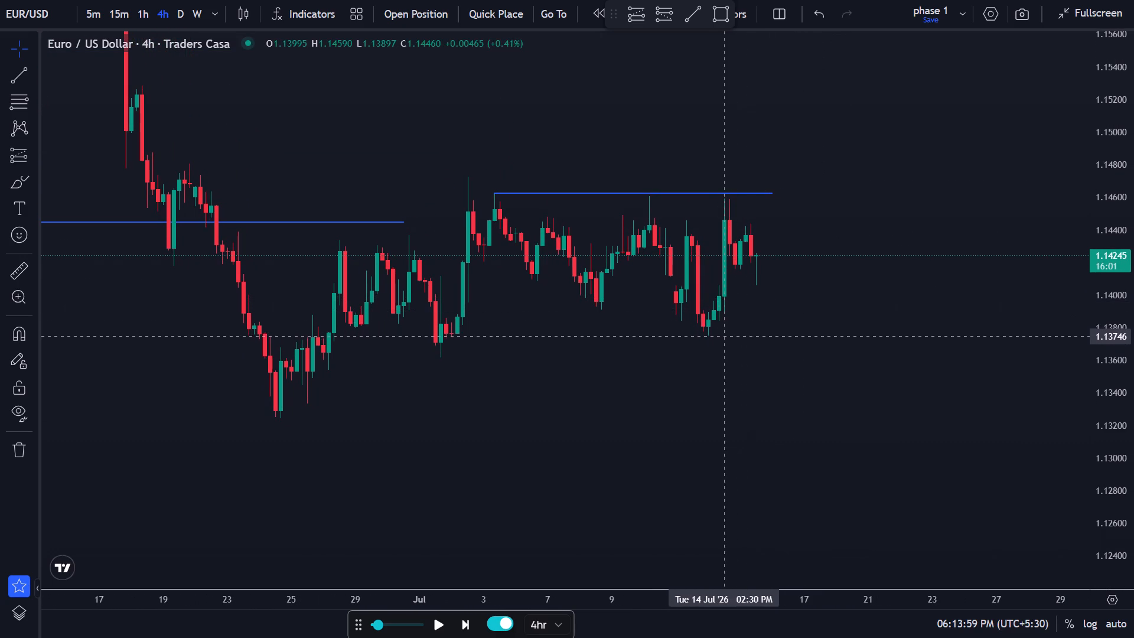
Draw a horizontal trend line at about 1.13760 from the 14 Jul '26 low to 24 Jul '26.
click(14, 75)
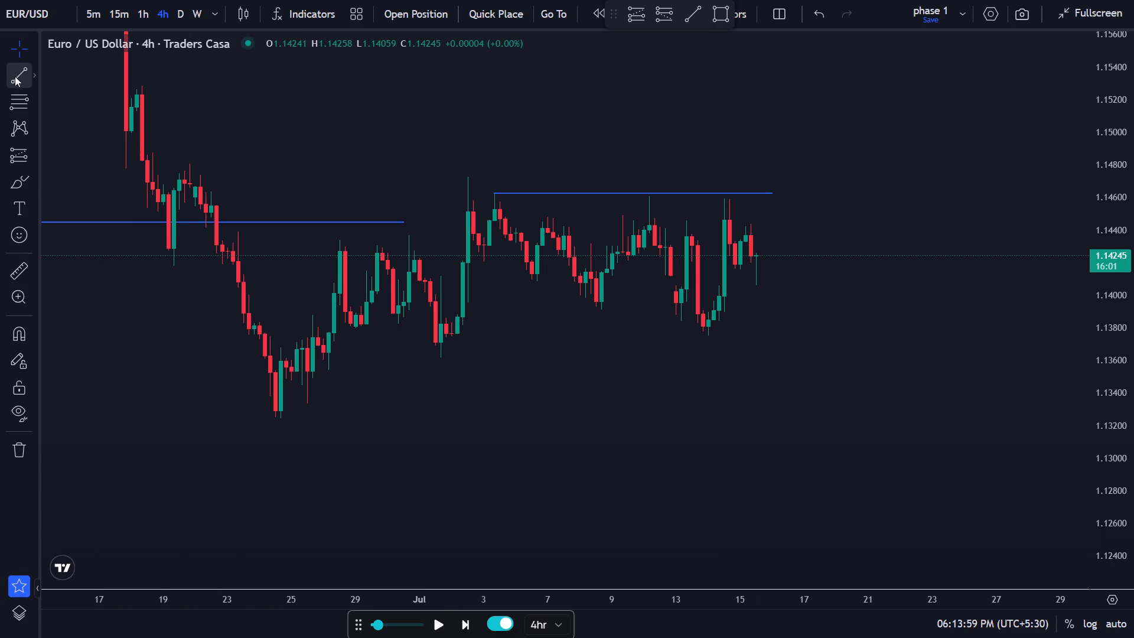
click(709, 334)
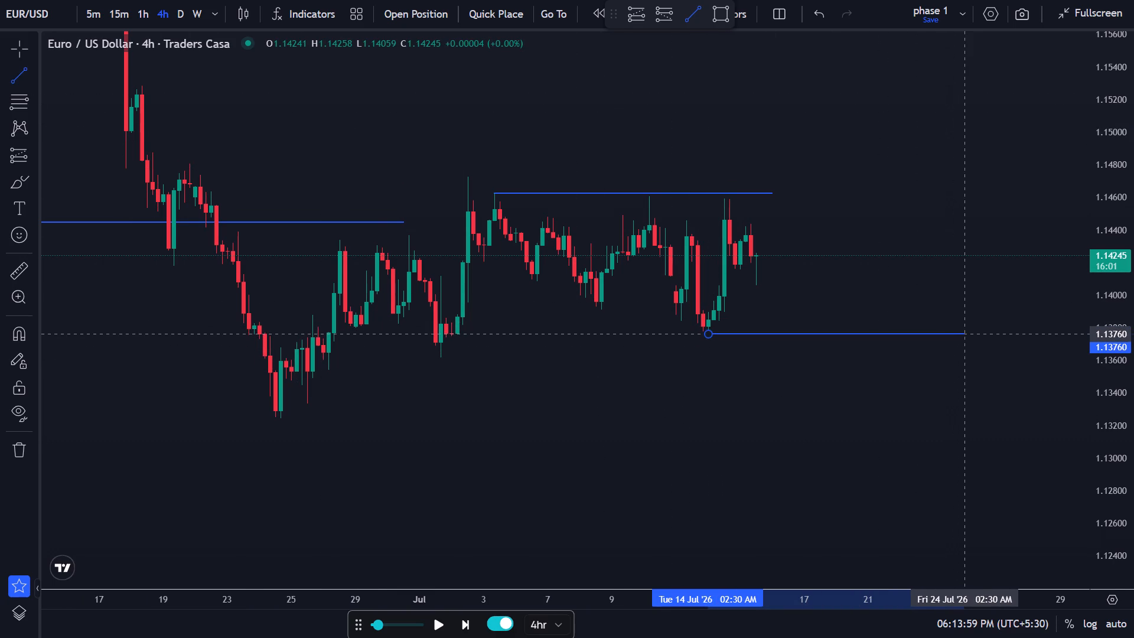
click(977, 334)
click(923, 278)
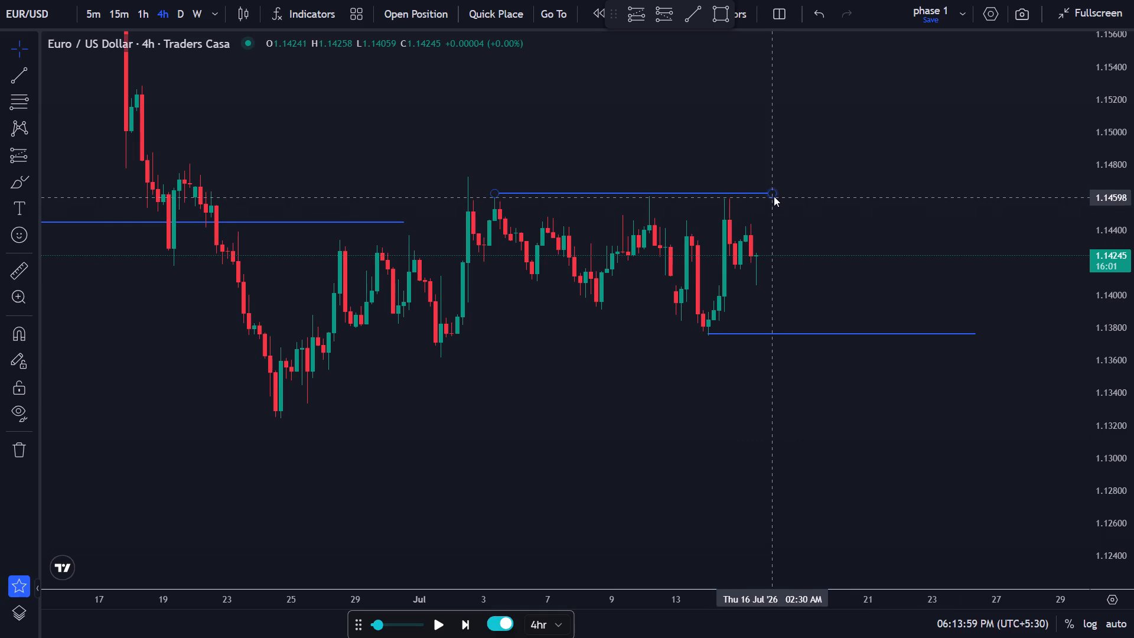
Extend the short blue line above the July range to 23 Jul '26, keeping it level at 1.14625.
drag(773, 191, 928, 197)
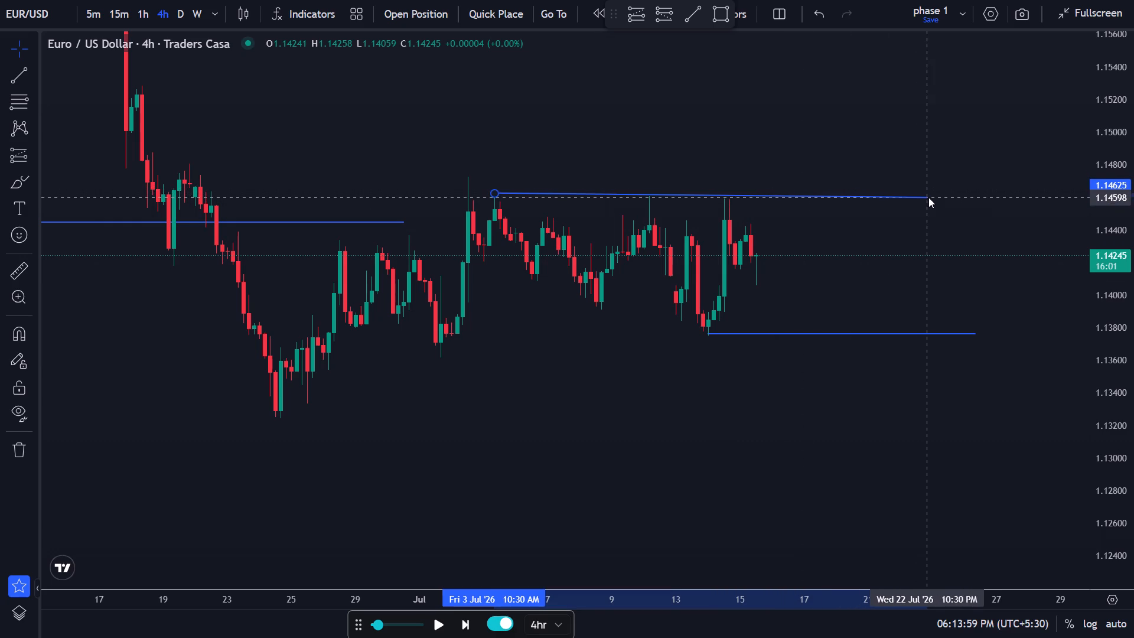
drag(928, 197, 939, 193)
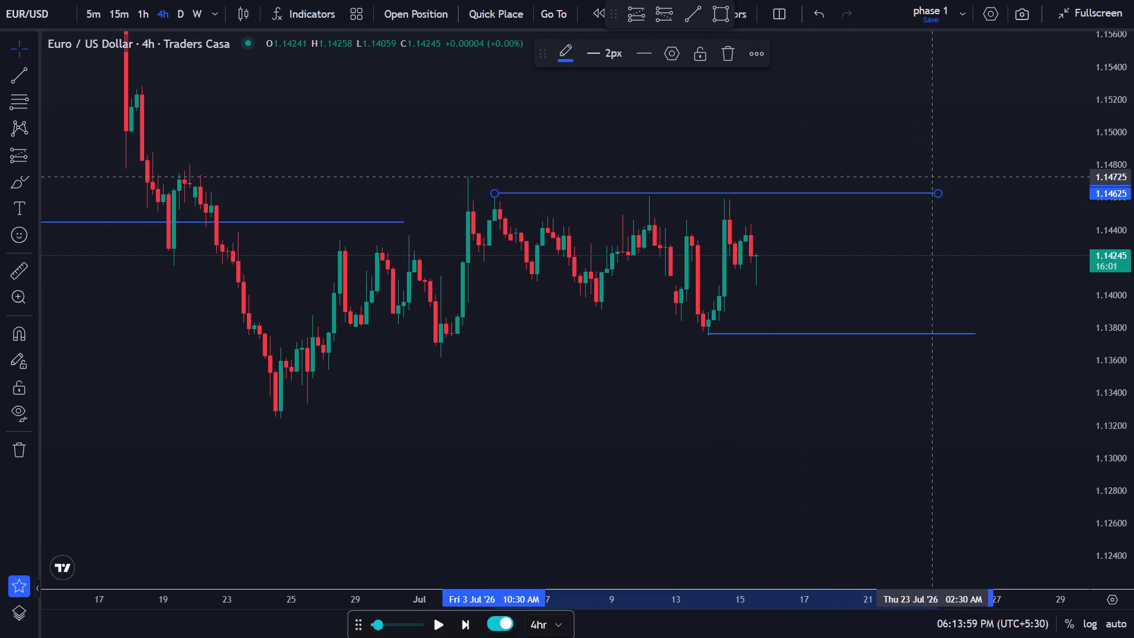
click(914, 141)
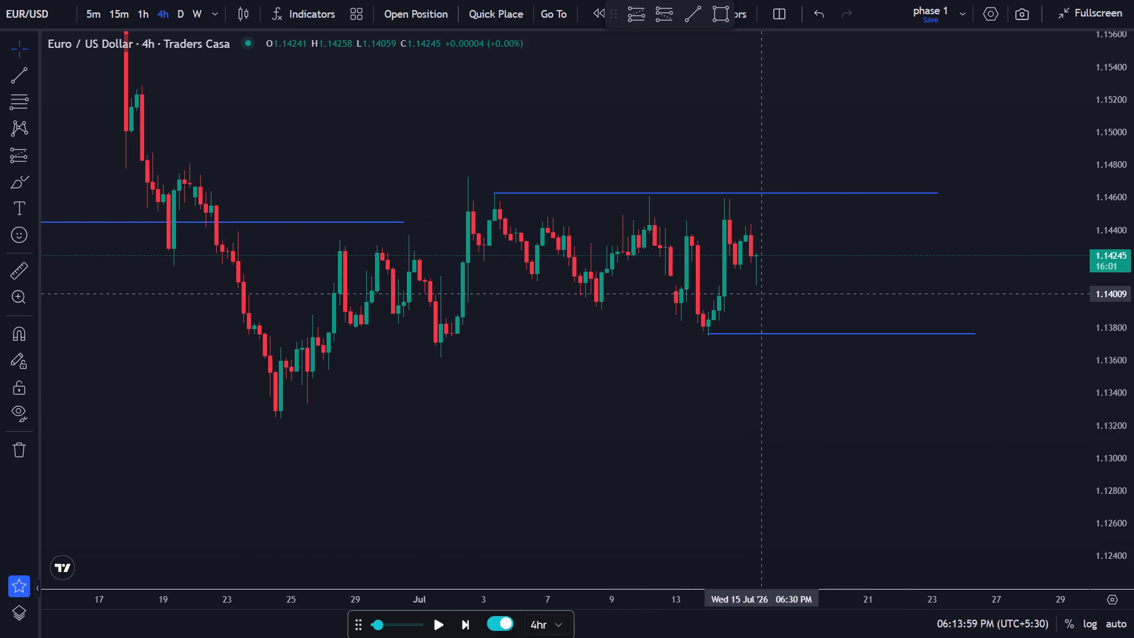
Shift the far end of the lower blue line on 24 Jul '26 slightly up to about 1.1378.
scroll(804, 162, up, 1)
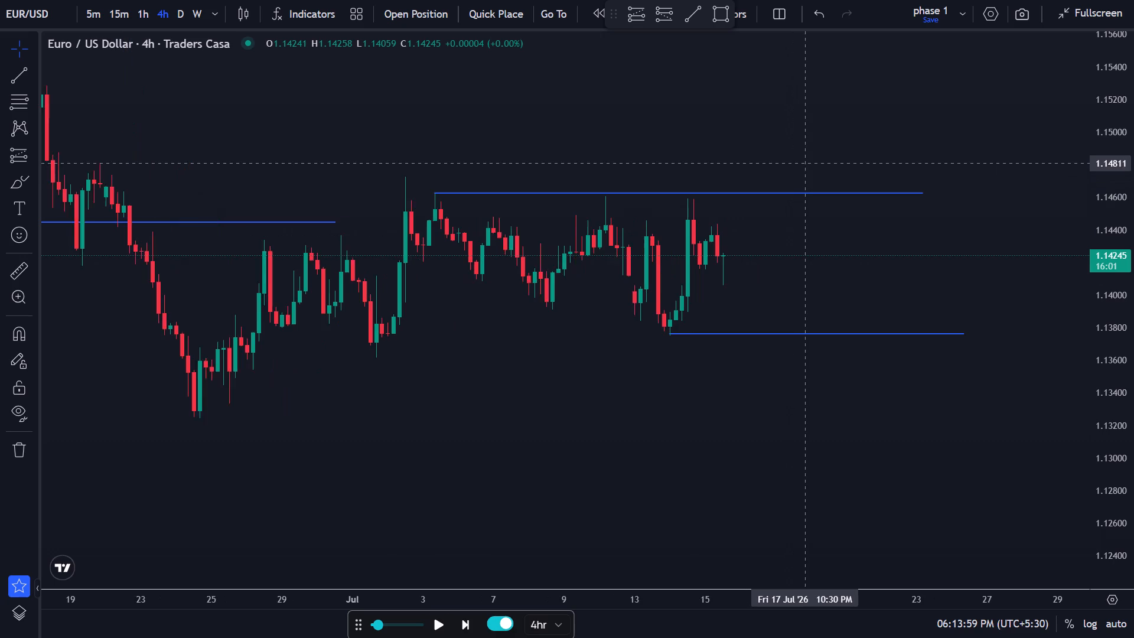
scroll(804, 162, up, 1)
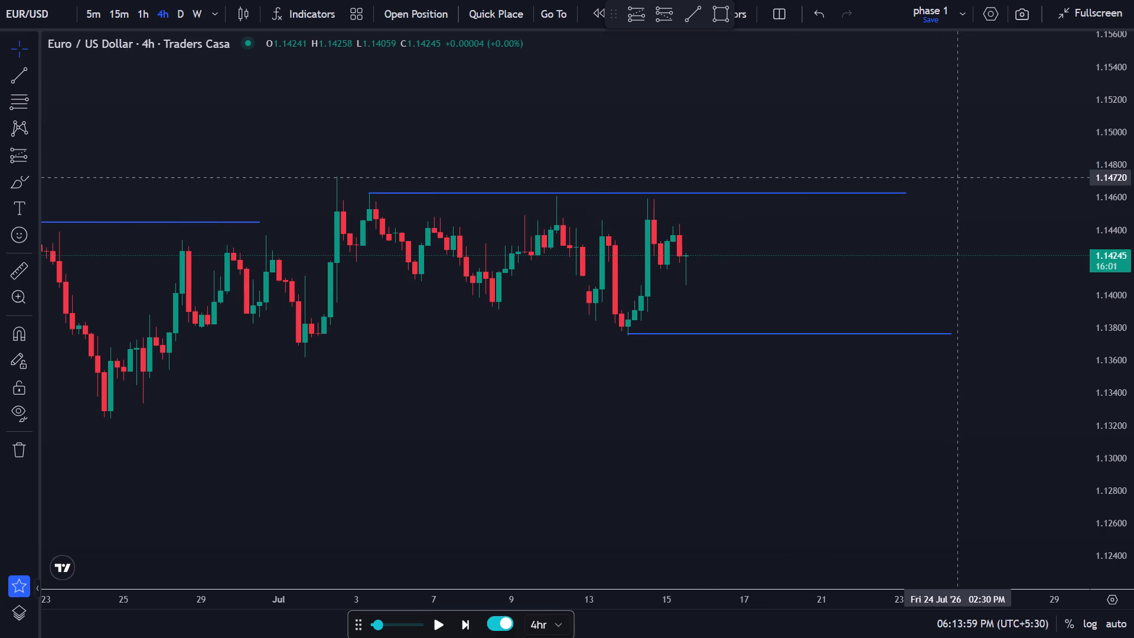
click(951, 332)
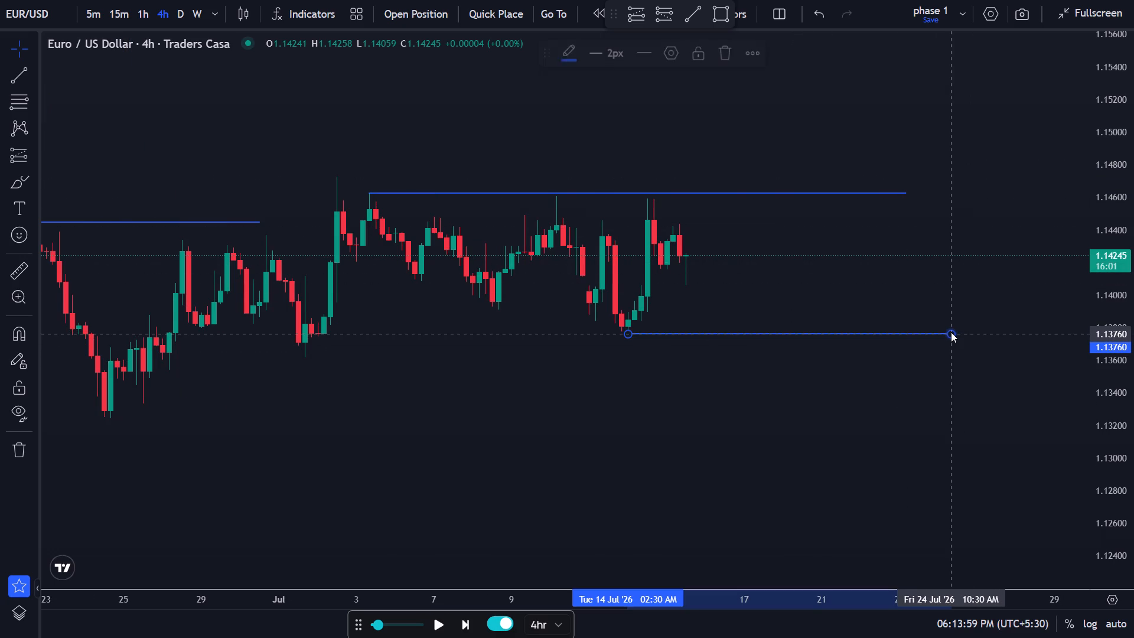
click(936, 268)
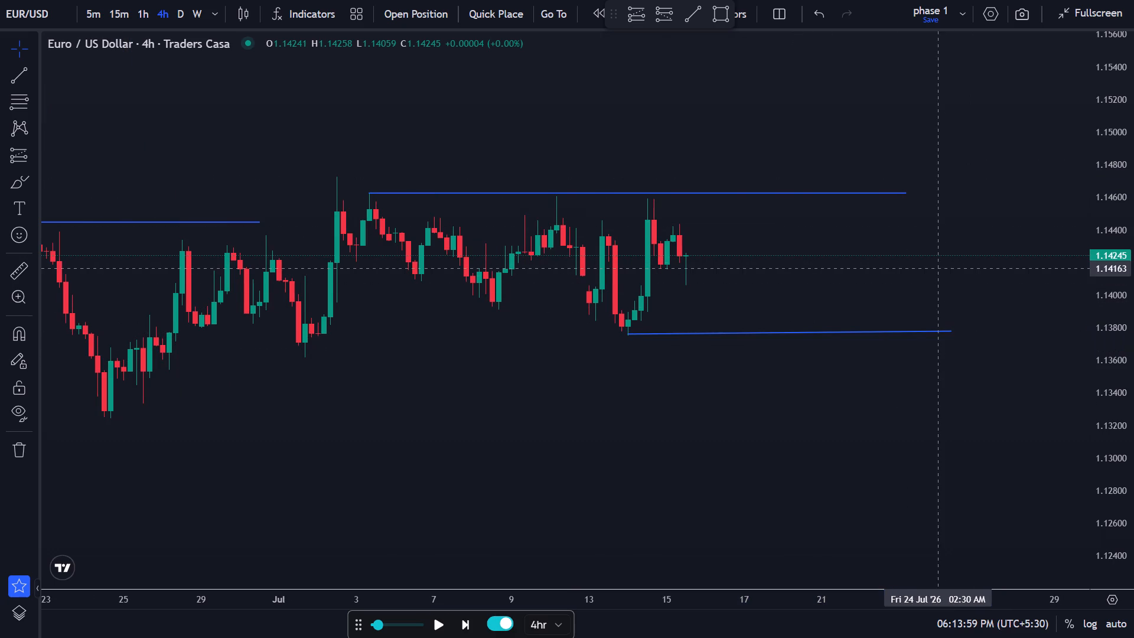
Examine the EUR/USD 4-hour price action from March to mid-July against the three blue lines.
scroll(747, 312, up, 2)
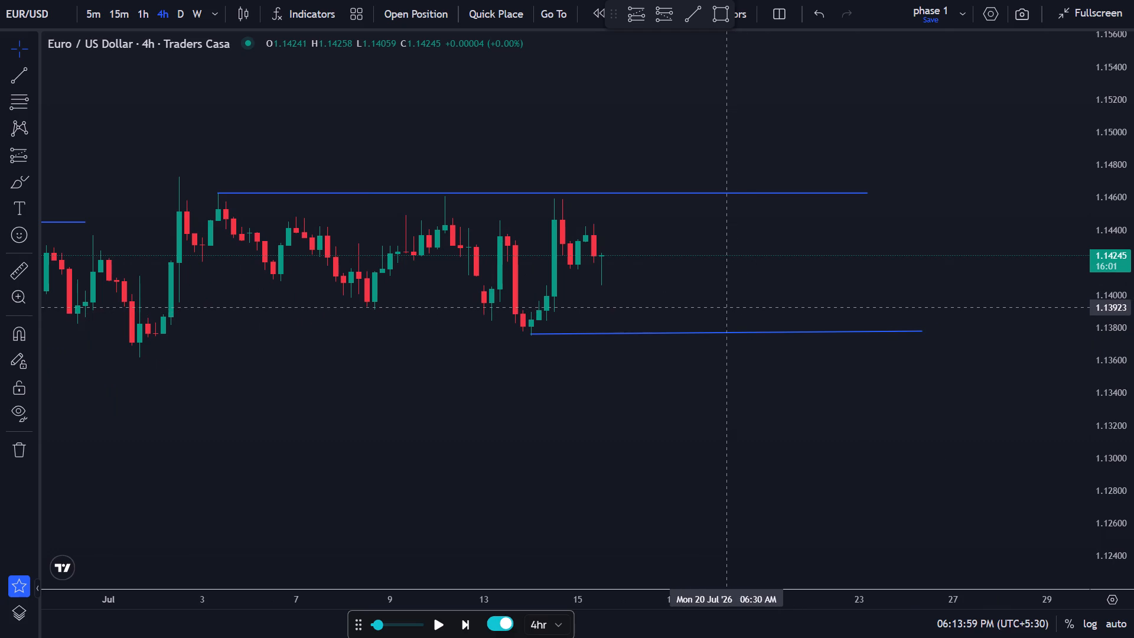
scroll(630, 347, down, 5)
scroll(630, 347, up, 1)
scroll(630, 347, down, 4)
scroll(627, 341, up, 1)
scroll(627, 341, down, 10)
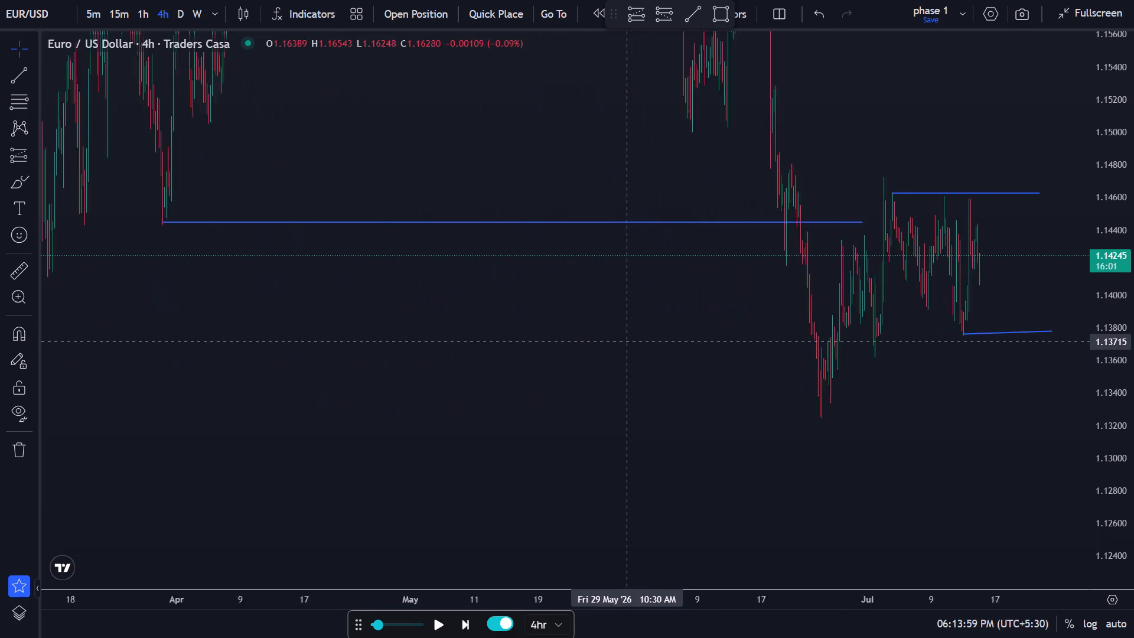
scroll(627, 341, down, 4)
scroll(627, 341, up, 5)
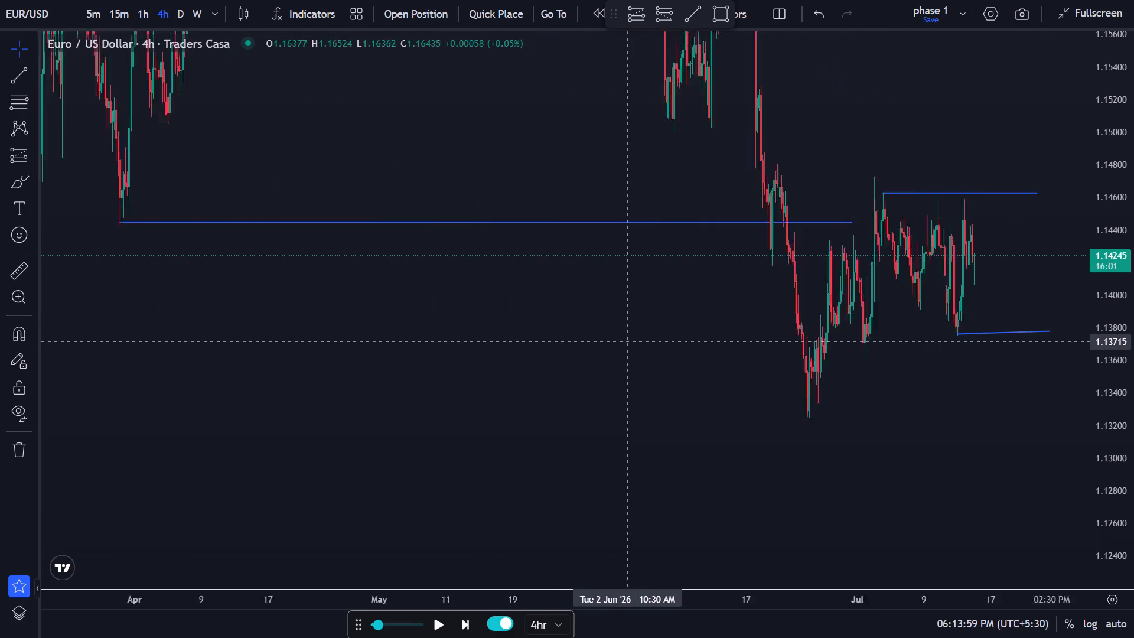
scroll(627, 341, up, 8)
scroll(627, 341, down, 1)
scroll(627, 341, up, 9)
scroll(627, 341, down, 1)
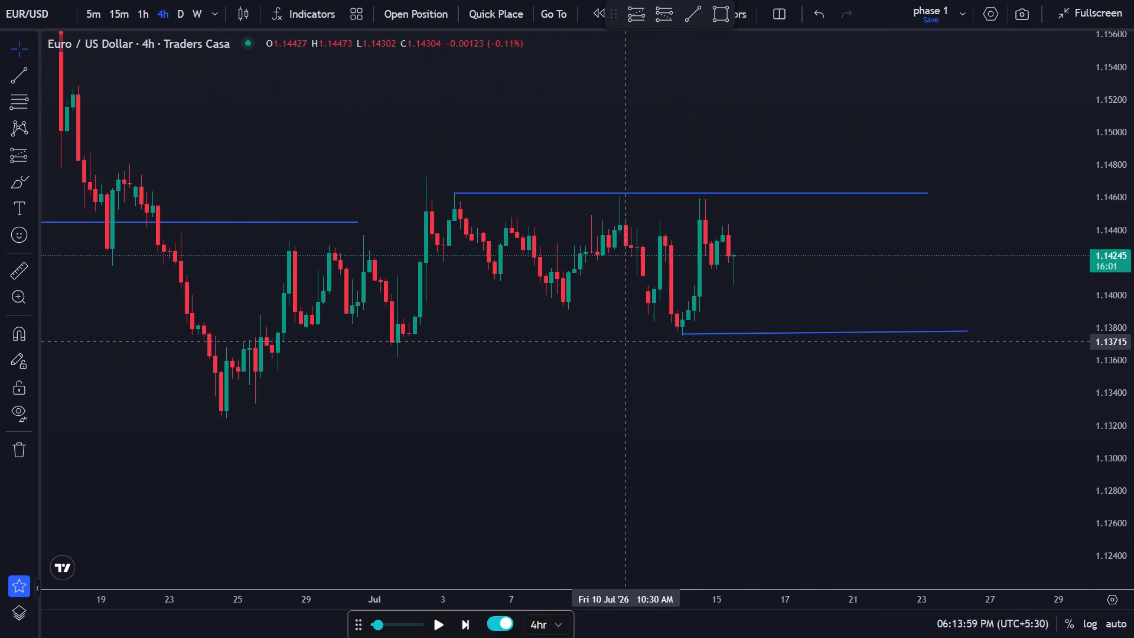
Switch the EUR/USD chart to the 1-hour timeframe.
click(146, 12)
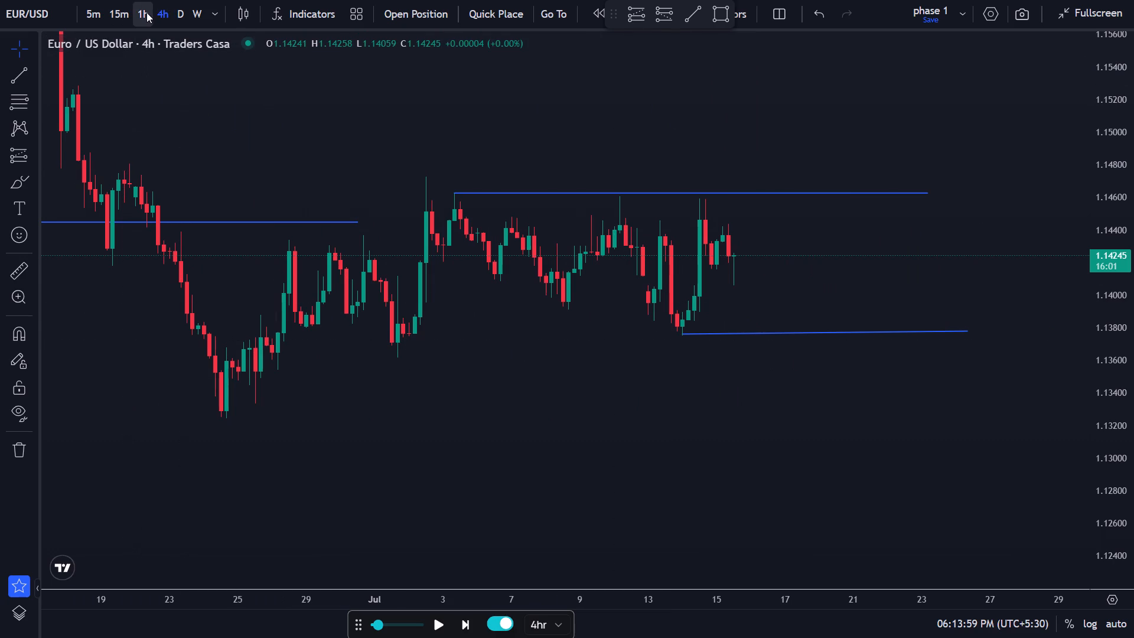
Examine the EUR/USD 1-hour price action from late June to 15 July between the upper and lower blue lines.
scroll(589, 145, down, 7)
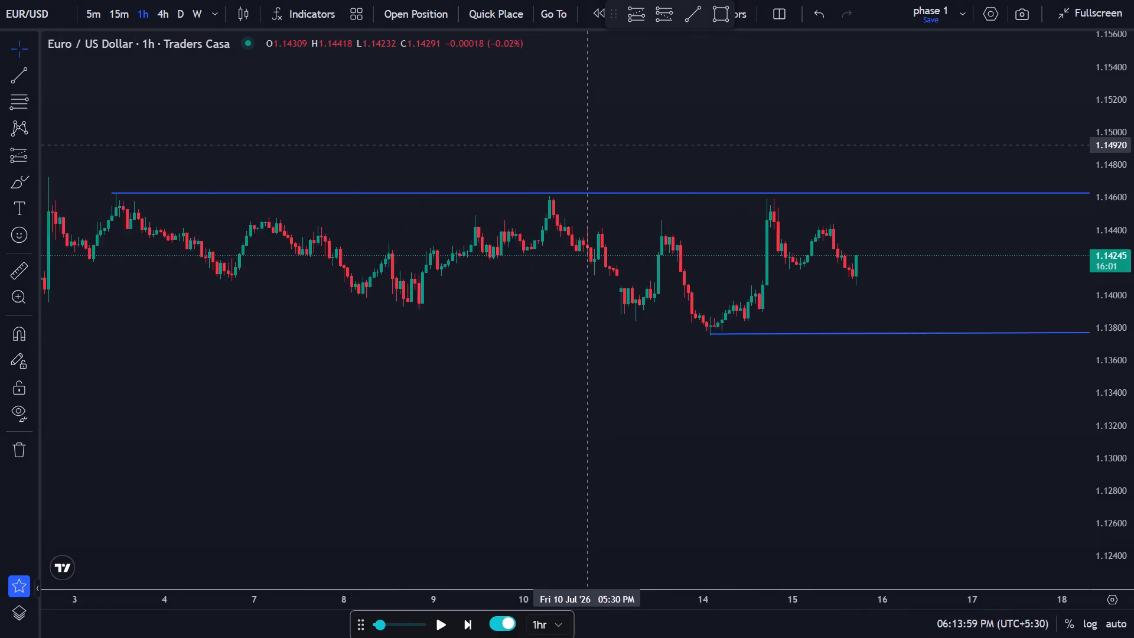
scroll(589, 145, down, 6)
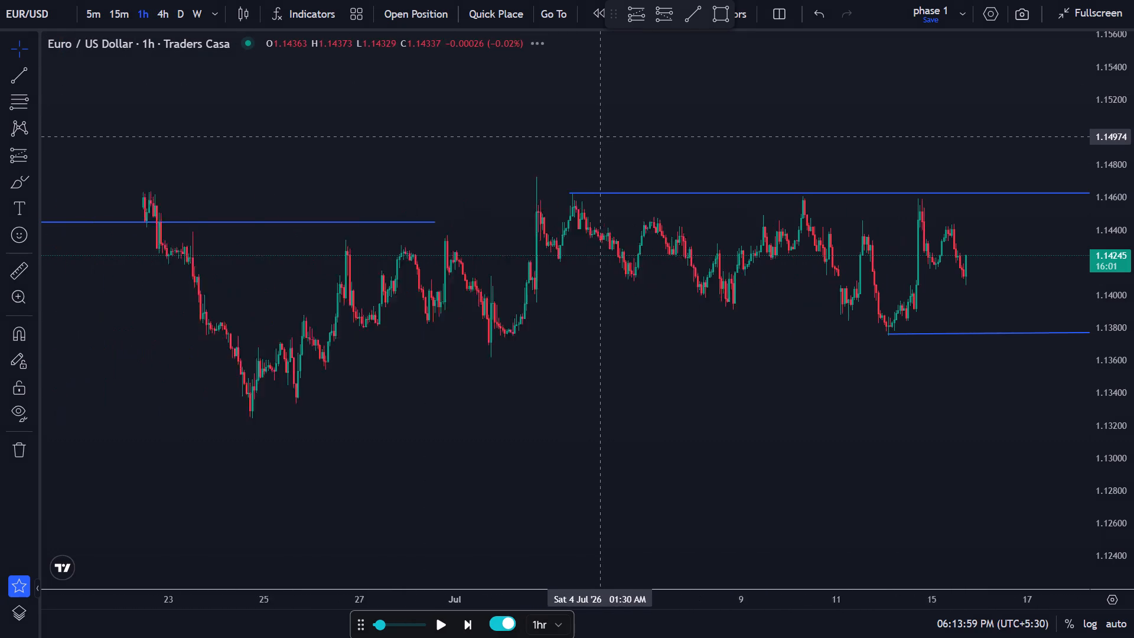
drag(708, 129, 530, 143)
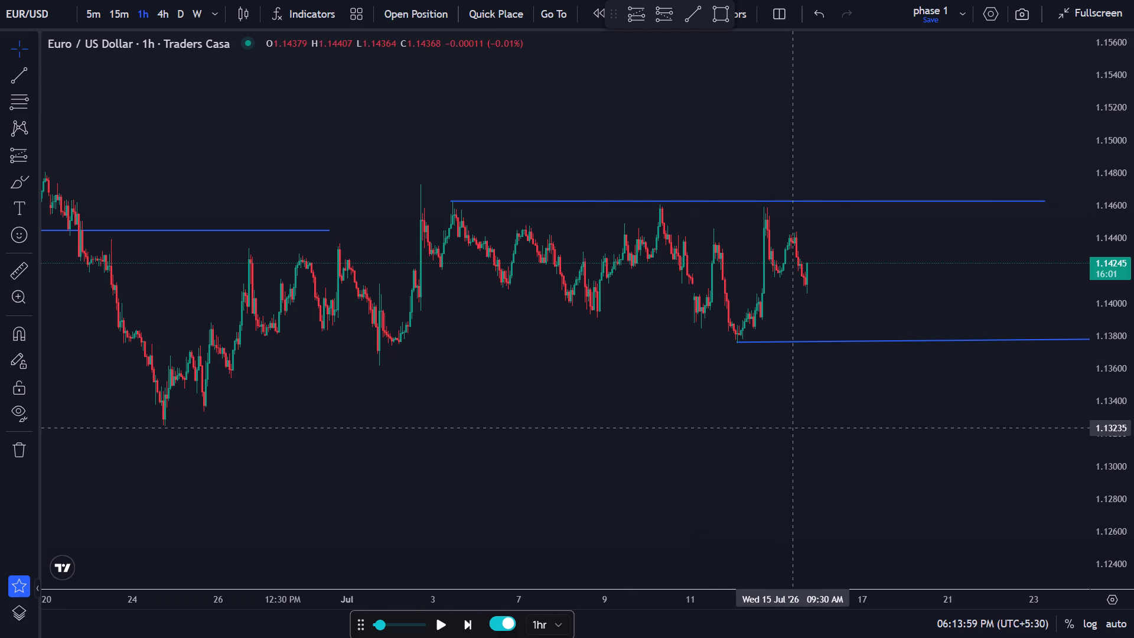
scroll(794, 428, up, 7)
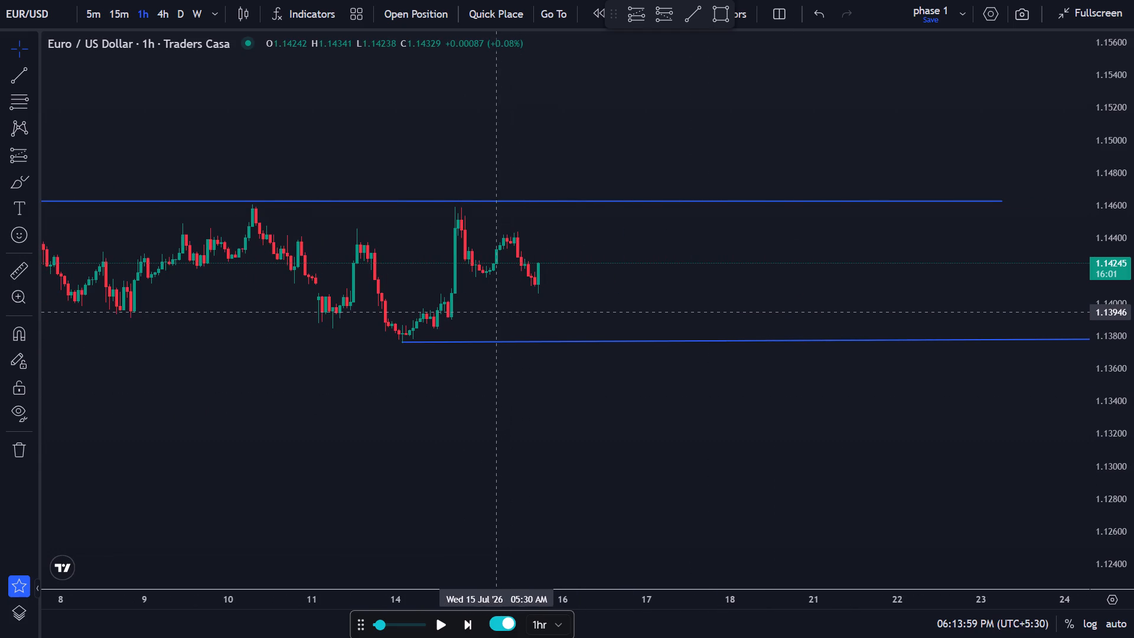
scroll(470, 312, up, 2)
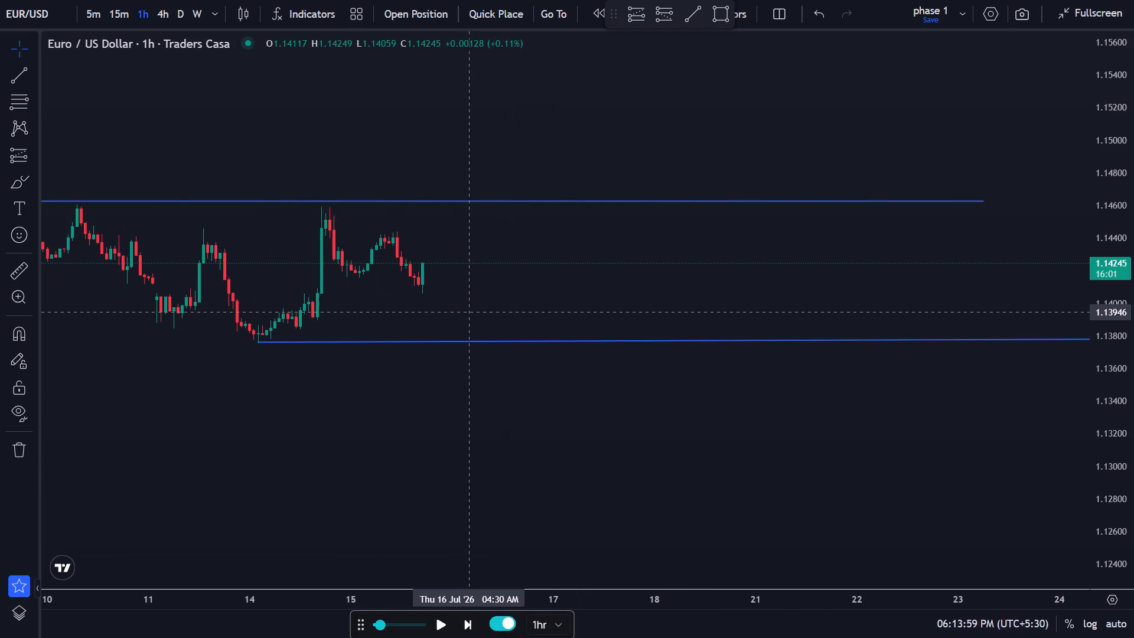
scroll(470, 312, down, 3)
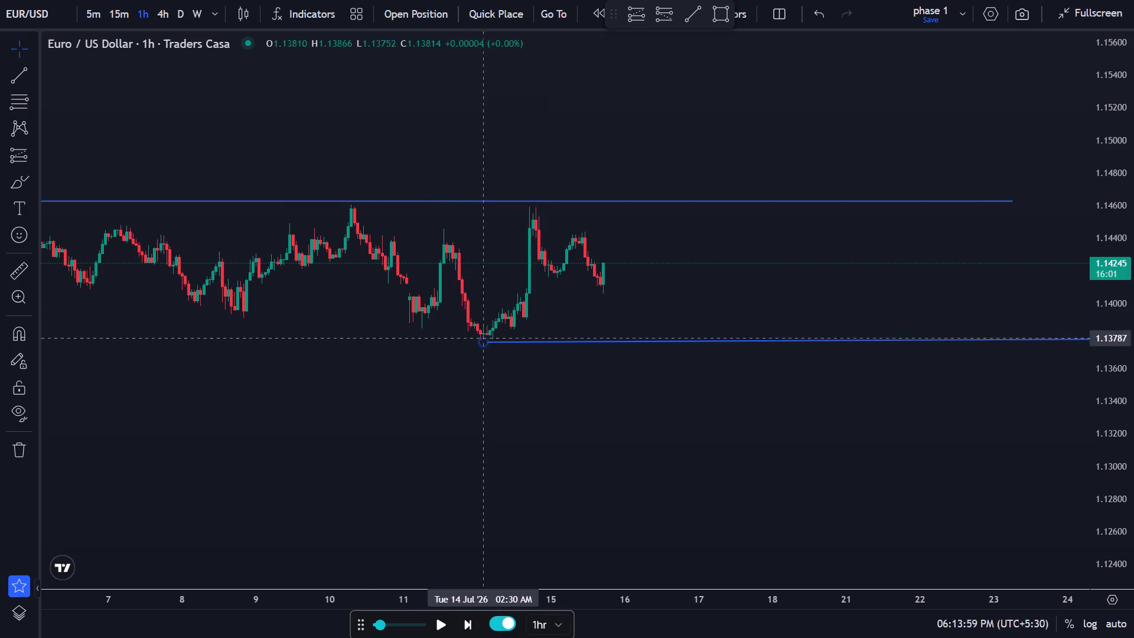
scroll(523, 310, up, 2)
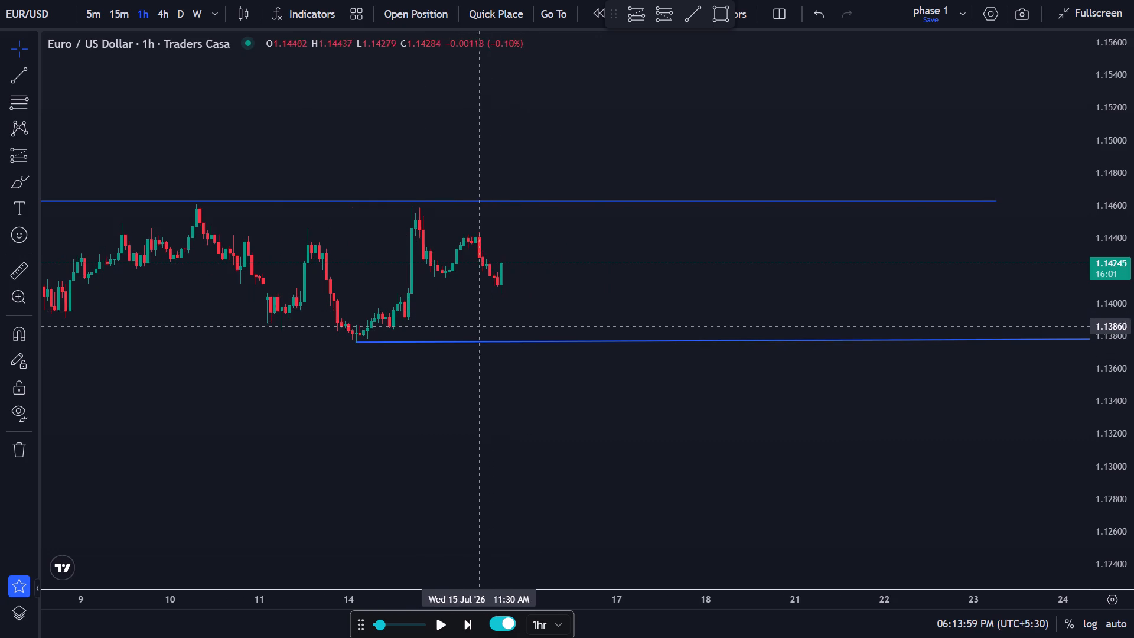
scroll(475, 327, up, 3)
drag(362, 284, 623, 304)
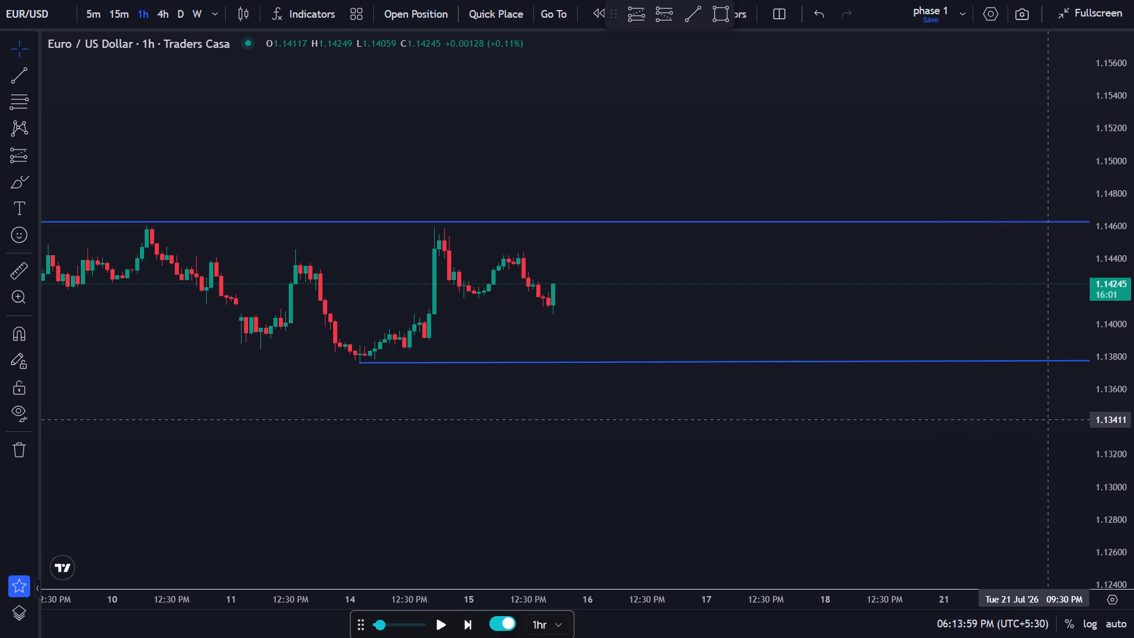
Draw a green demand zone rectangle from 14 Jul '26 03:30 PM to 21 Jul '26 01:30 AM, between about 1.1402 and 1.1392.
drag(1111, 322, 1112, 344)
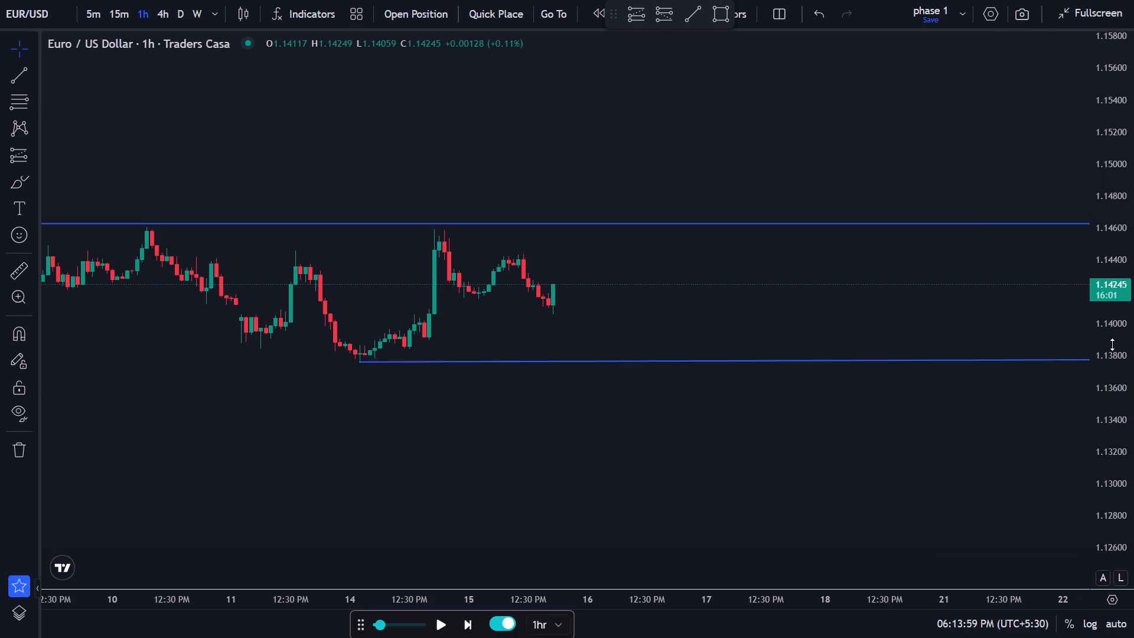
drag(1112, 344, 1107, 133)
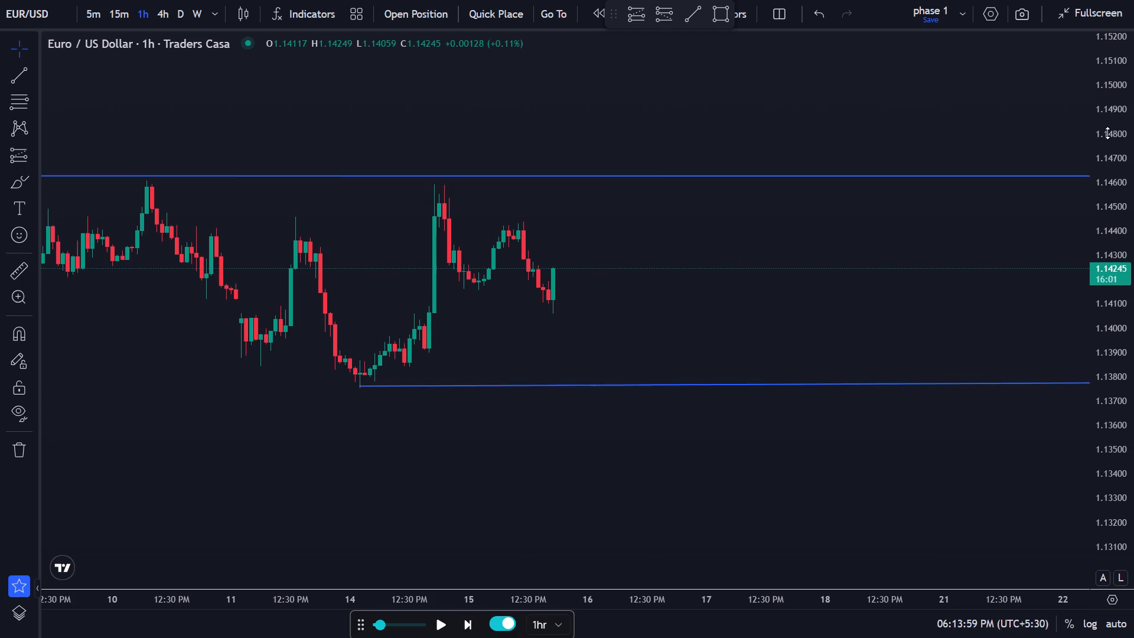
drag(1107, 133, 1107, 115)
drag(805, 273, 703, 277)
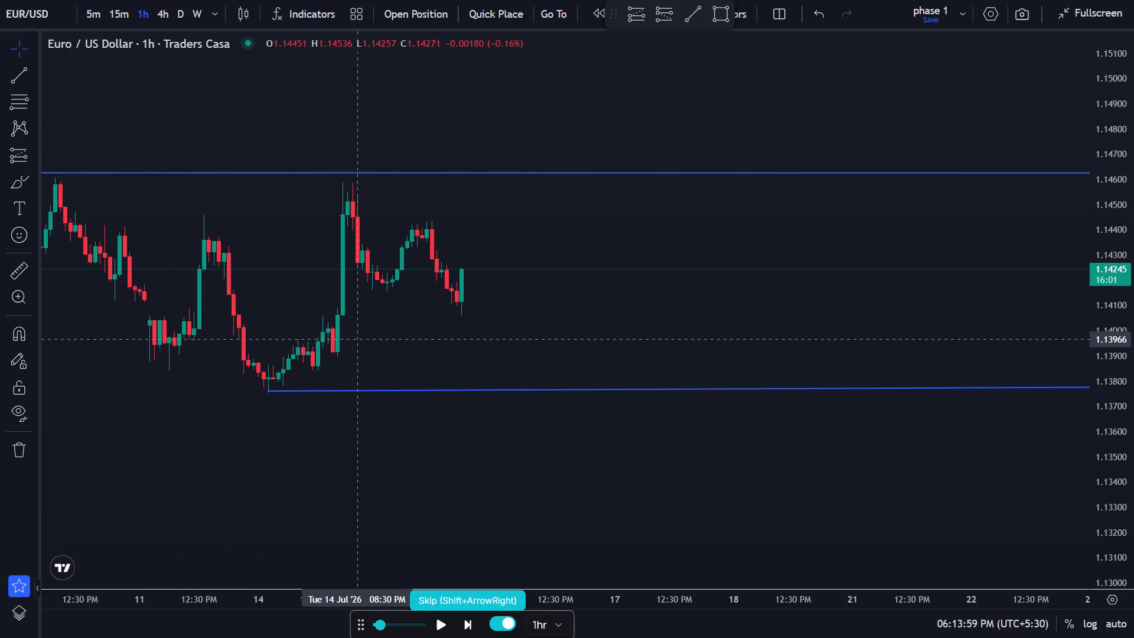
scroll(359, 339, up, 1)
drag(360, 339, 343, 374)
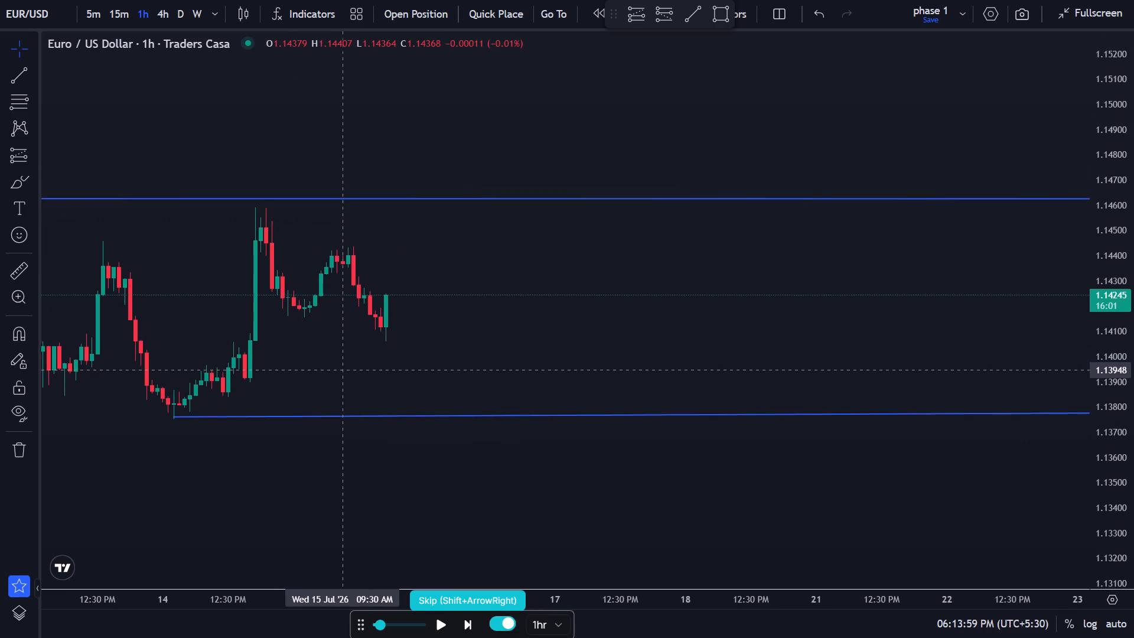
drag(343, 374, 434, 342)
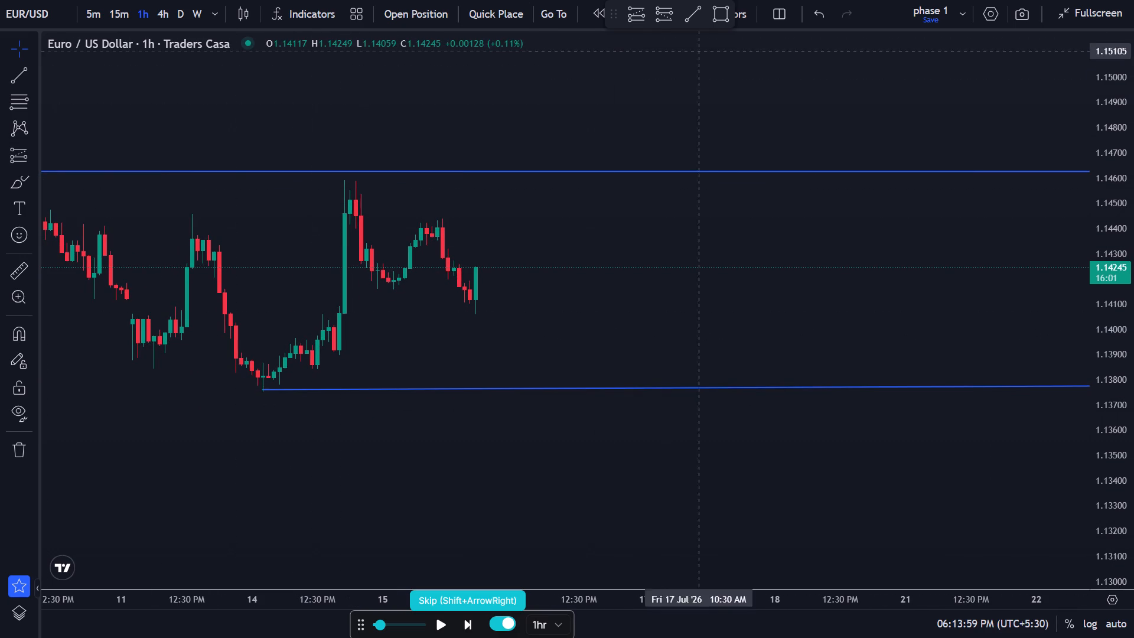
click(731, 21)
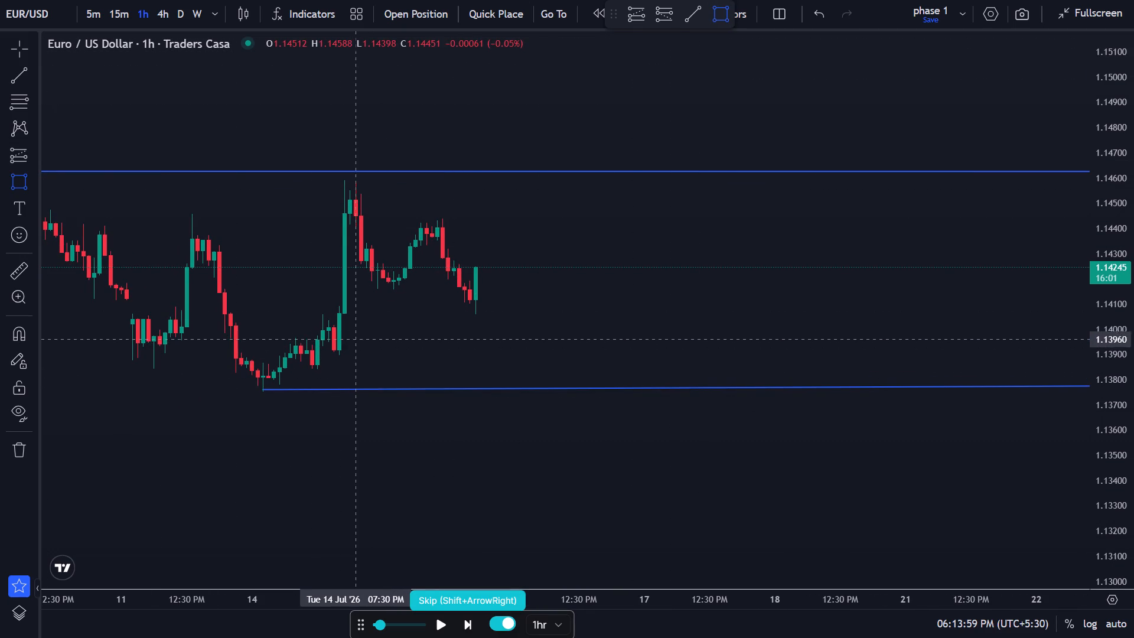
click(333, 324)
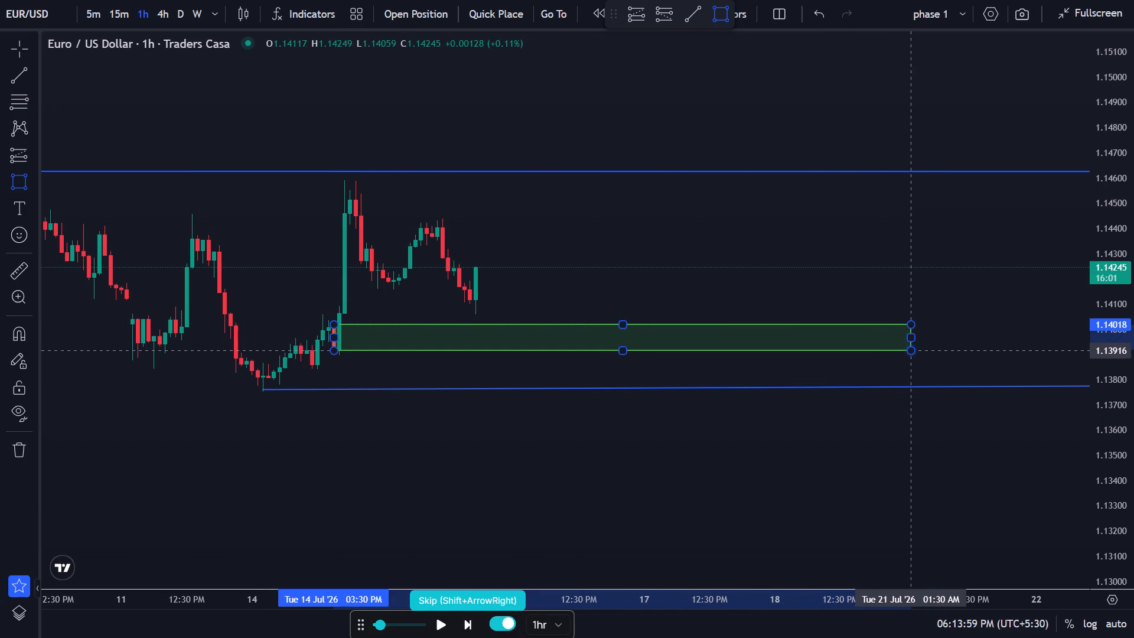
click(910, 350)
click(802, 284)
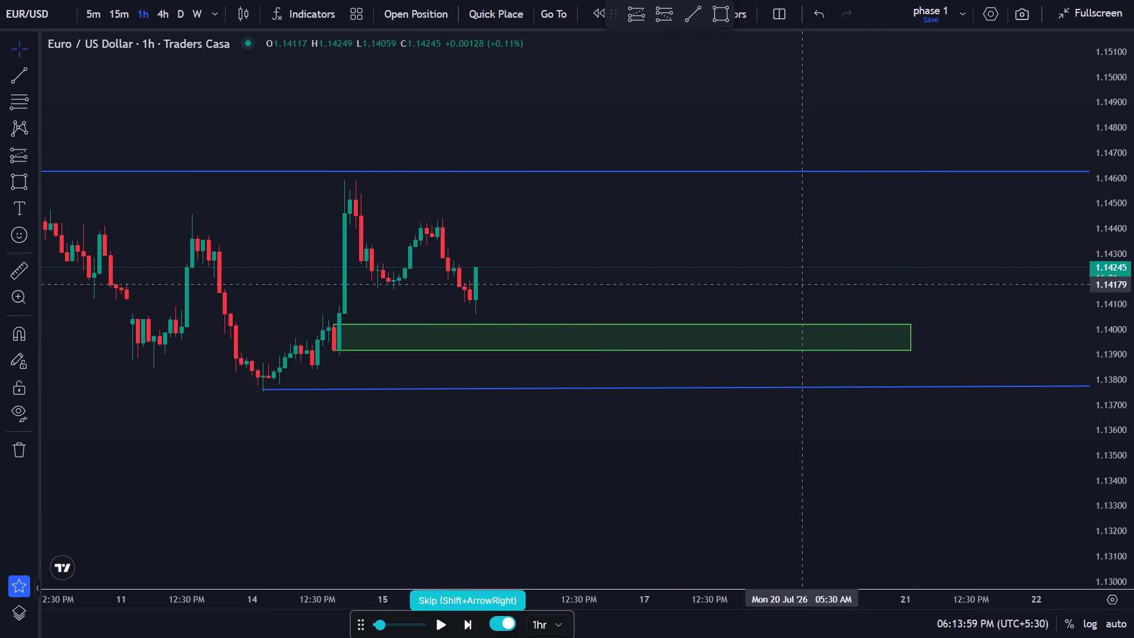
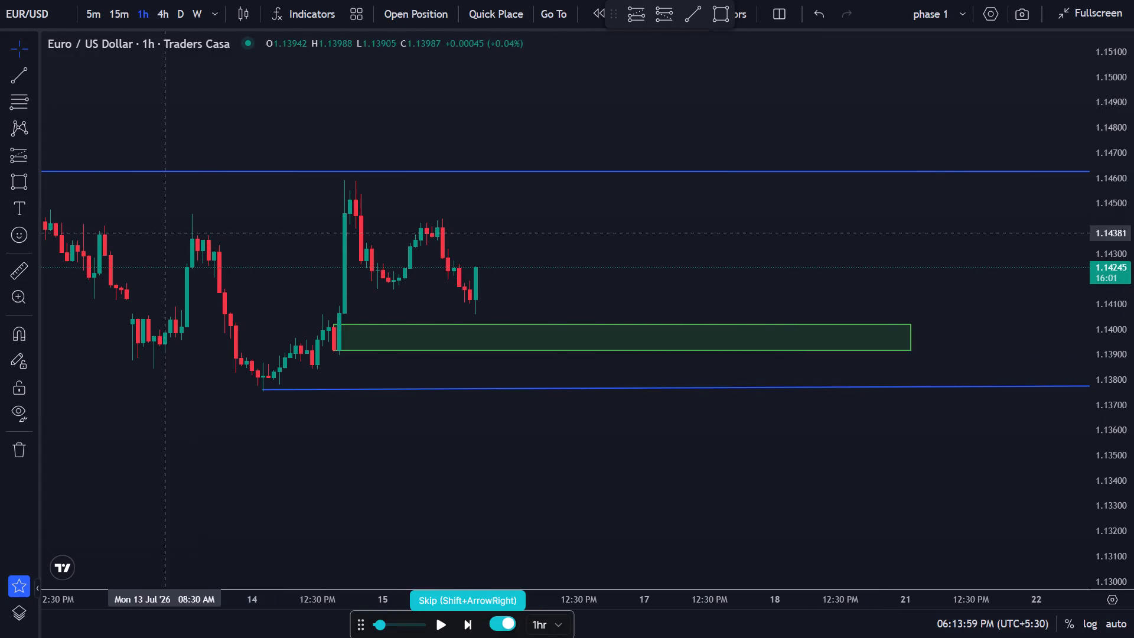
Draw a horizontal trend line below the green zone at about 1.13848, from 14 Jul '26 12:30 PM to 20 Jul '26 05:30 AM.
click(24, 82)
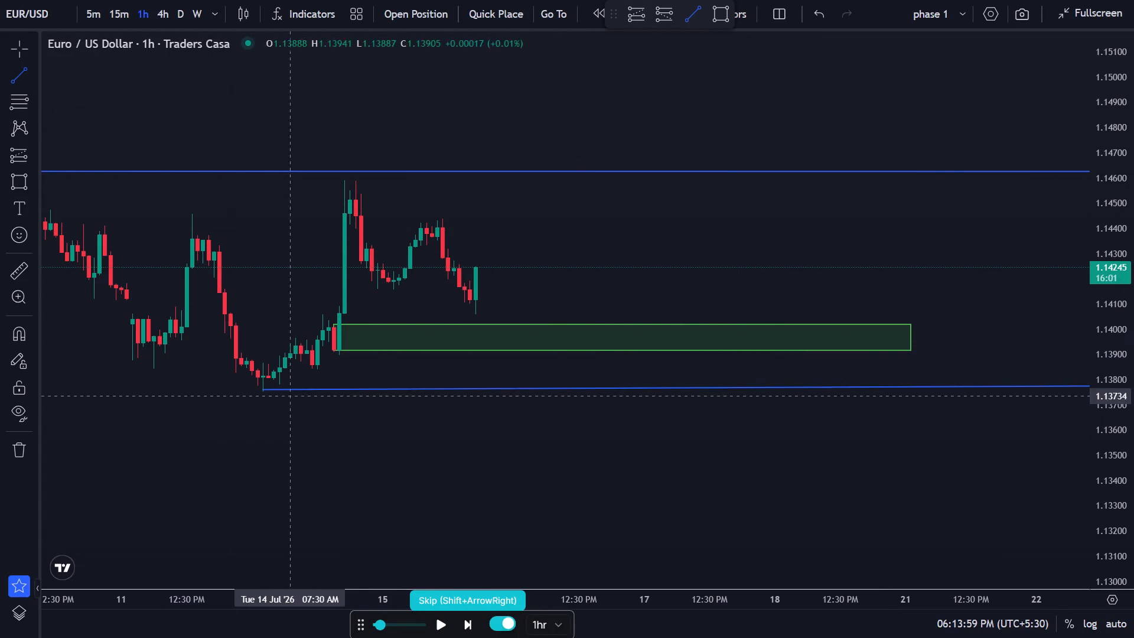
click(319, 367)
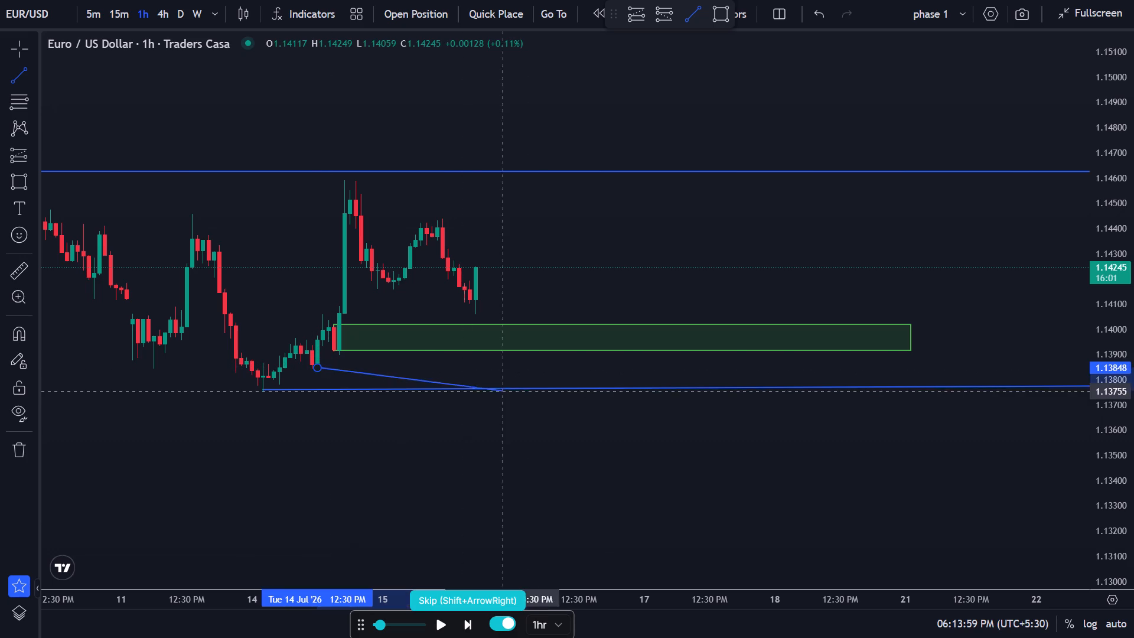
click(800, 367)
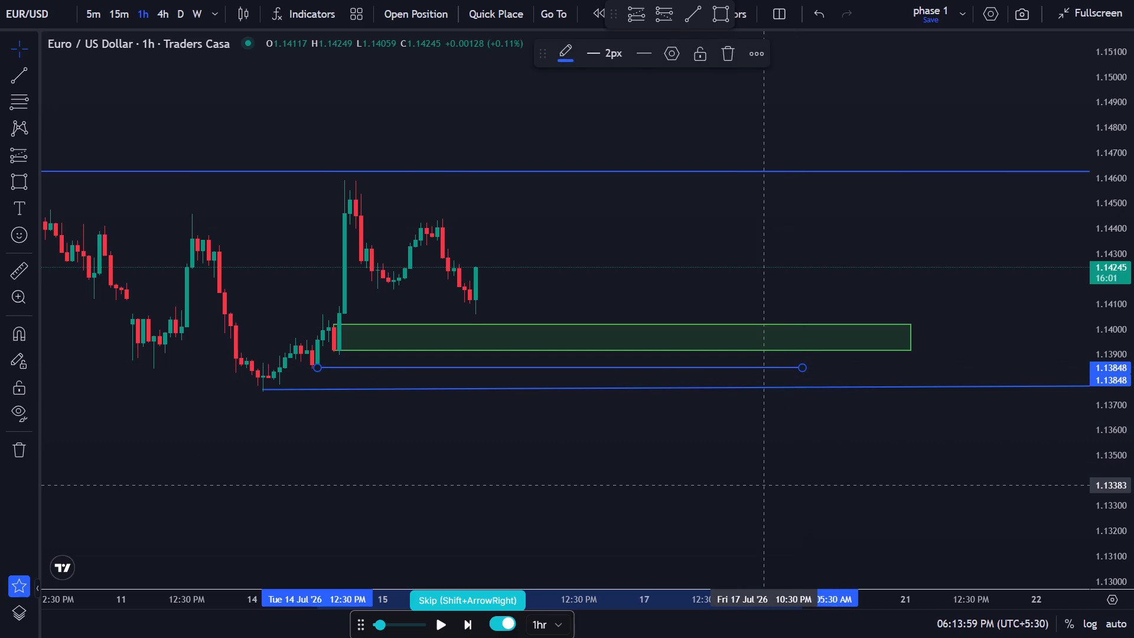